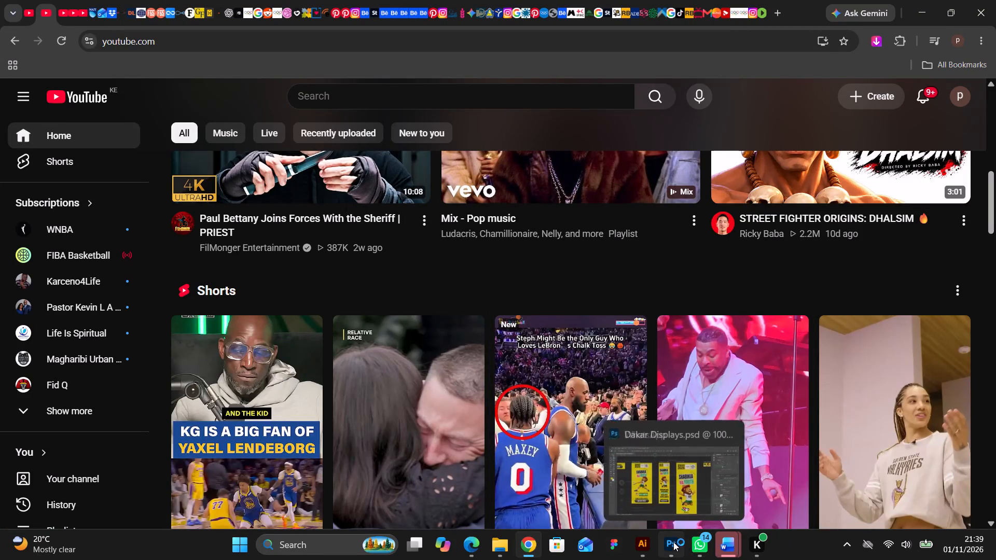
# Switch to Illustrator and lock the faint pink swirl background group on the Zalid business card artboard.
pyautogui.click(647, 544)
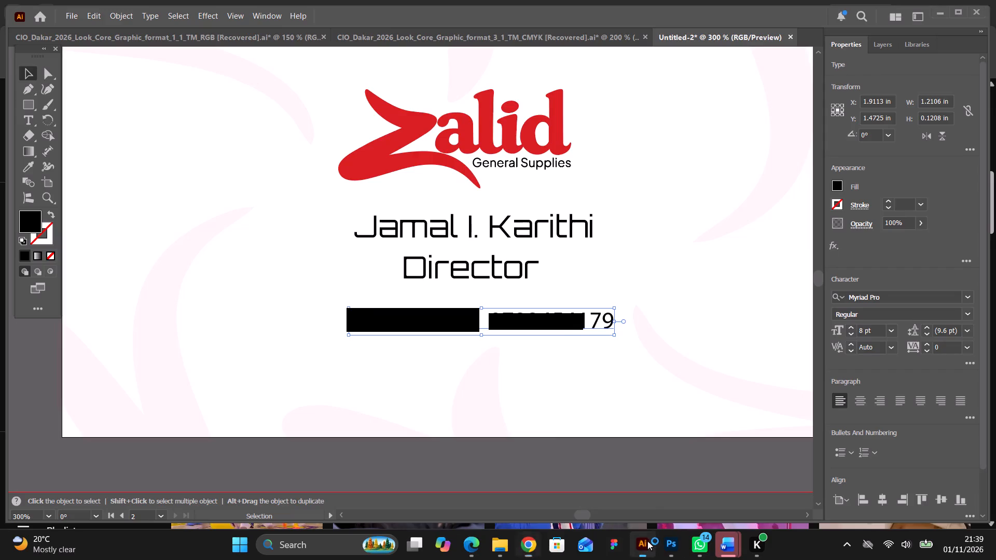
pyautogui.scroll(-3, 559, 287)
pyautogui.scroll(5, 560, 289)
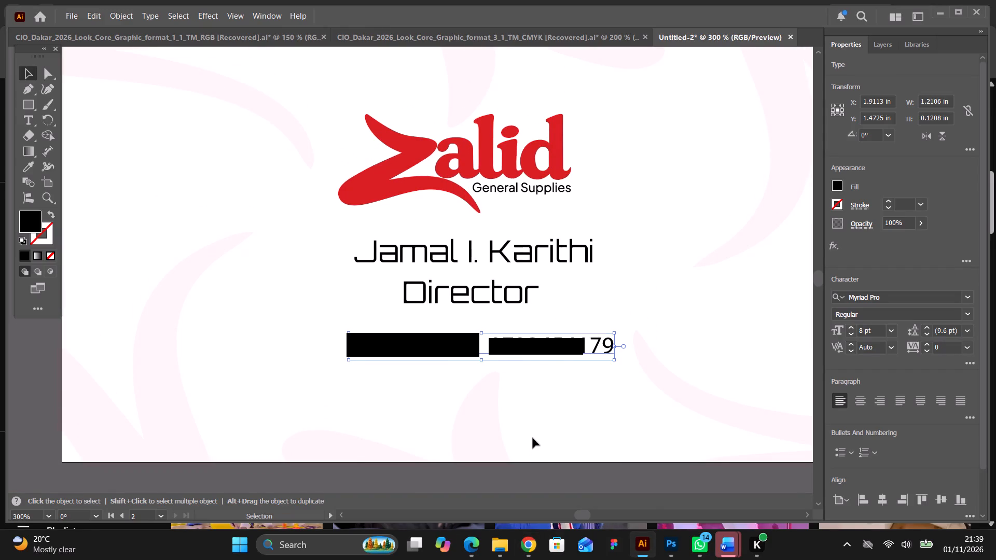
pyautogui.scroll(1, 533, 436)
pyautogui.click(486, 417)
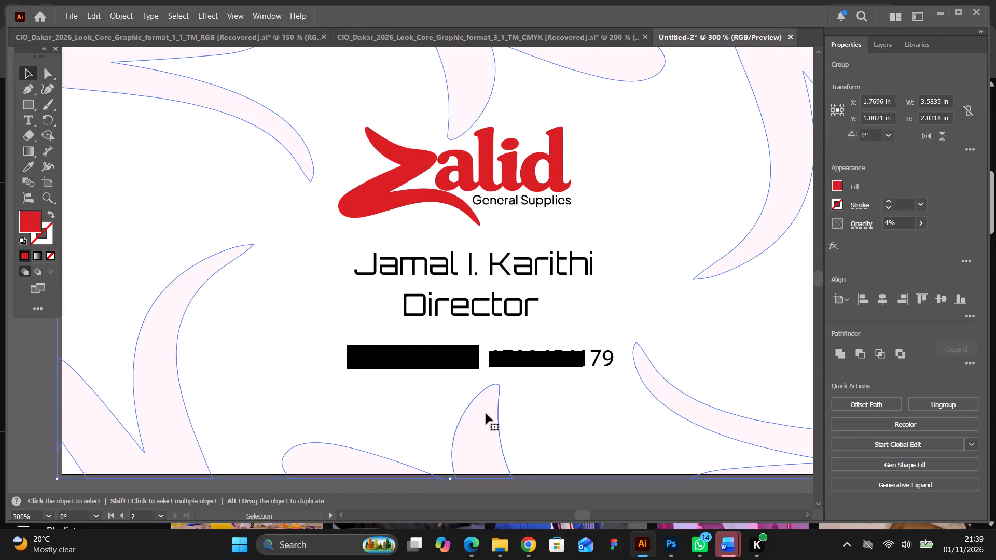
pyautogui.hotkey('ctrl', '2')
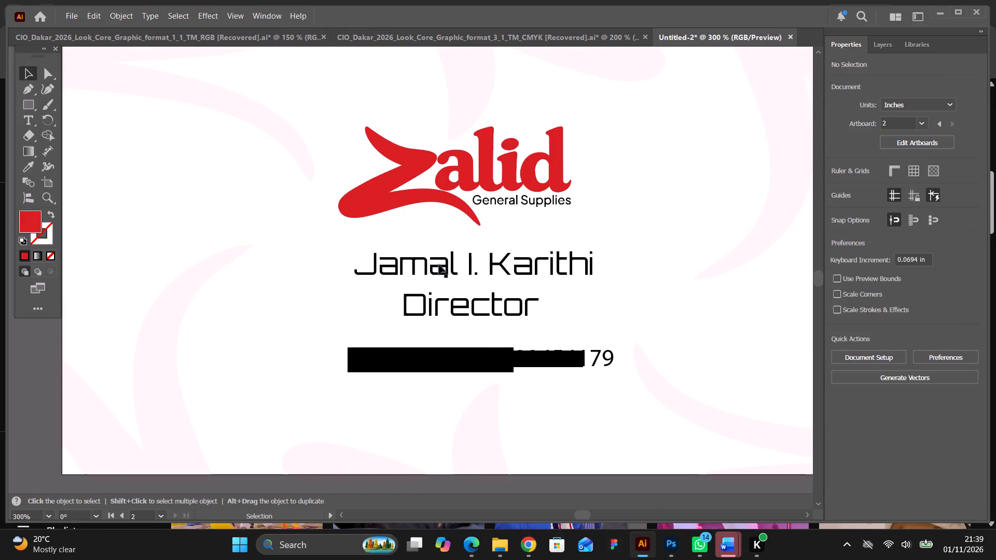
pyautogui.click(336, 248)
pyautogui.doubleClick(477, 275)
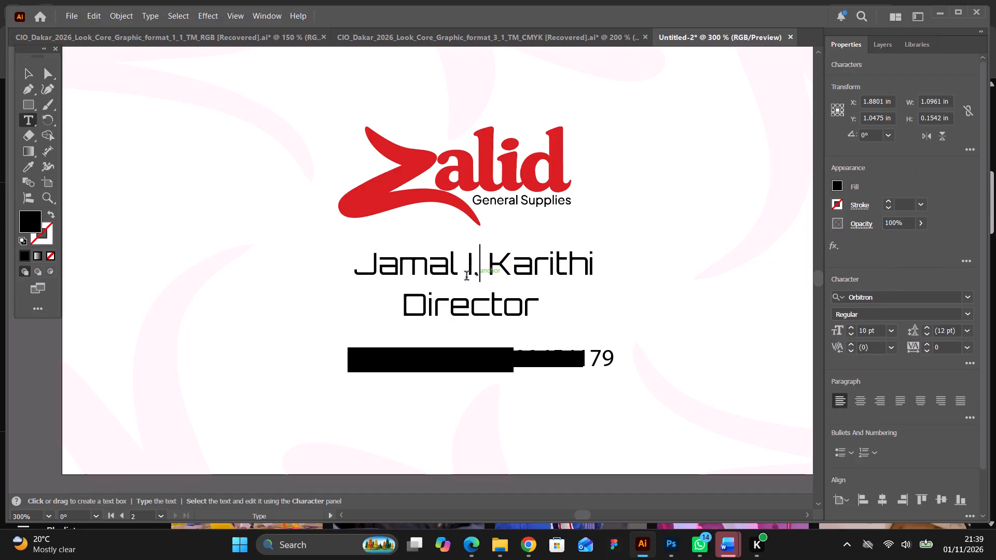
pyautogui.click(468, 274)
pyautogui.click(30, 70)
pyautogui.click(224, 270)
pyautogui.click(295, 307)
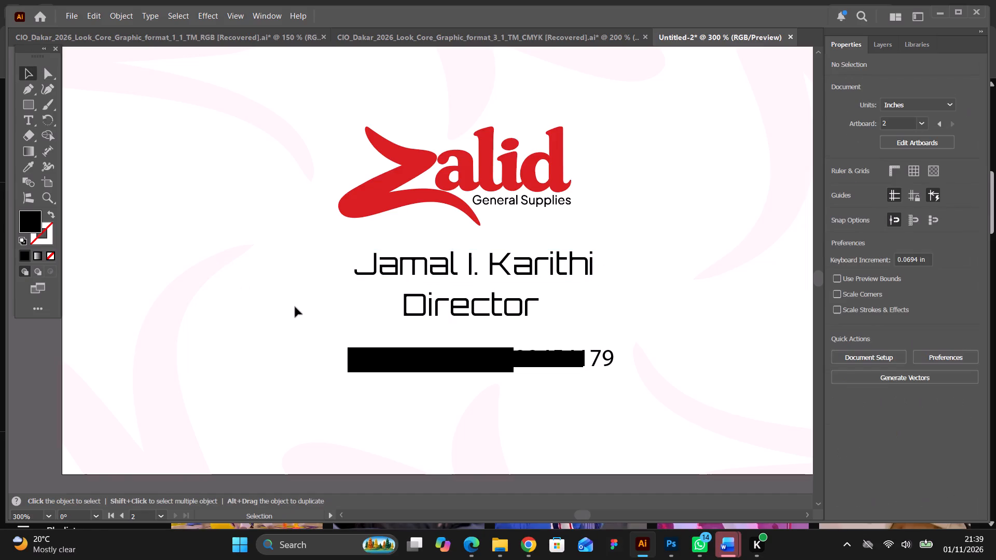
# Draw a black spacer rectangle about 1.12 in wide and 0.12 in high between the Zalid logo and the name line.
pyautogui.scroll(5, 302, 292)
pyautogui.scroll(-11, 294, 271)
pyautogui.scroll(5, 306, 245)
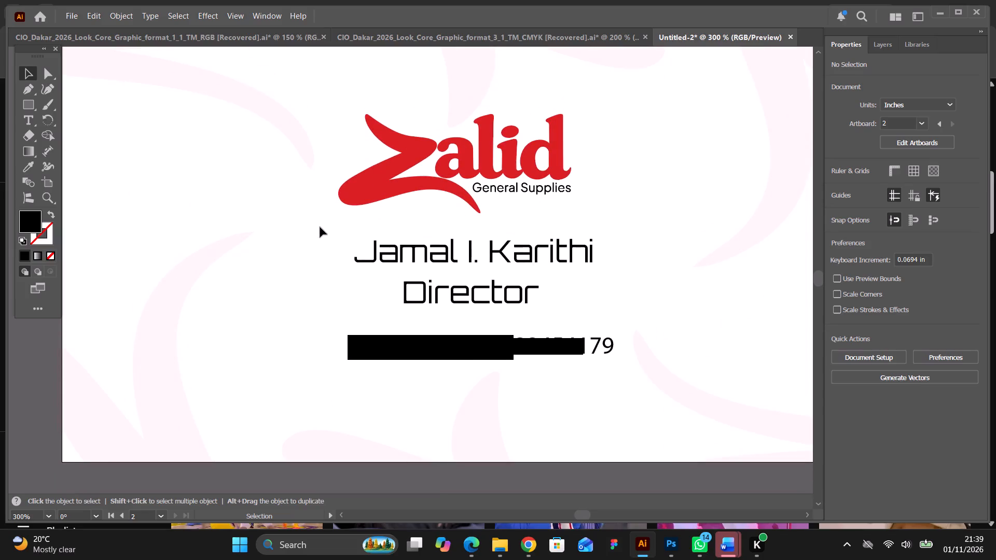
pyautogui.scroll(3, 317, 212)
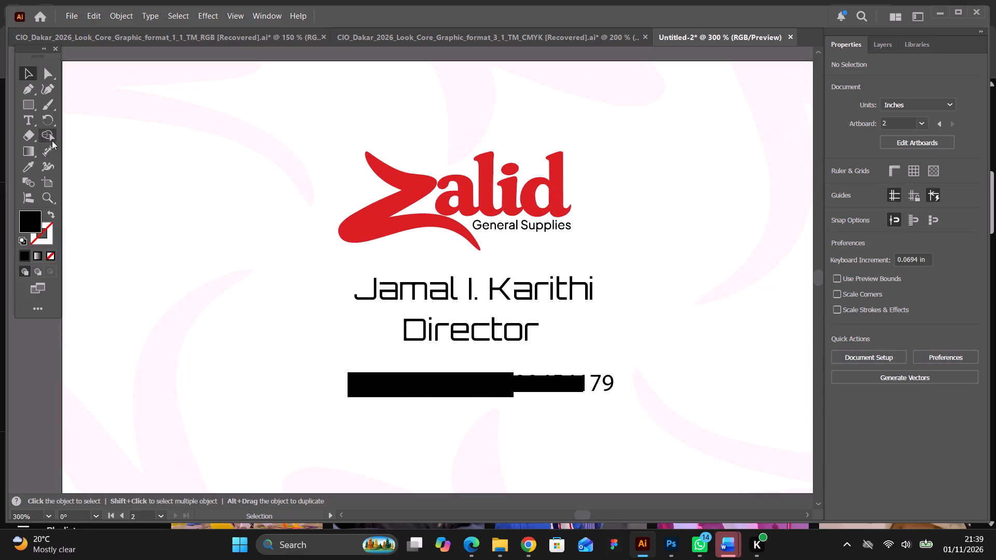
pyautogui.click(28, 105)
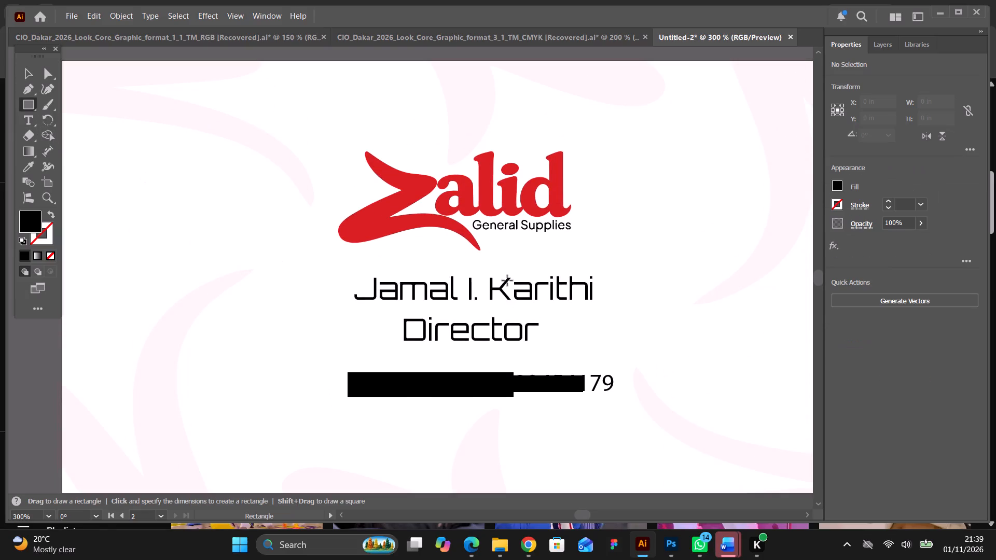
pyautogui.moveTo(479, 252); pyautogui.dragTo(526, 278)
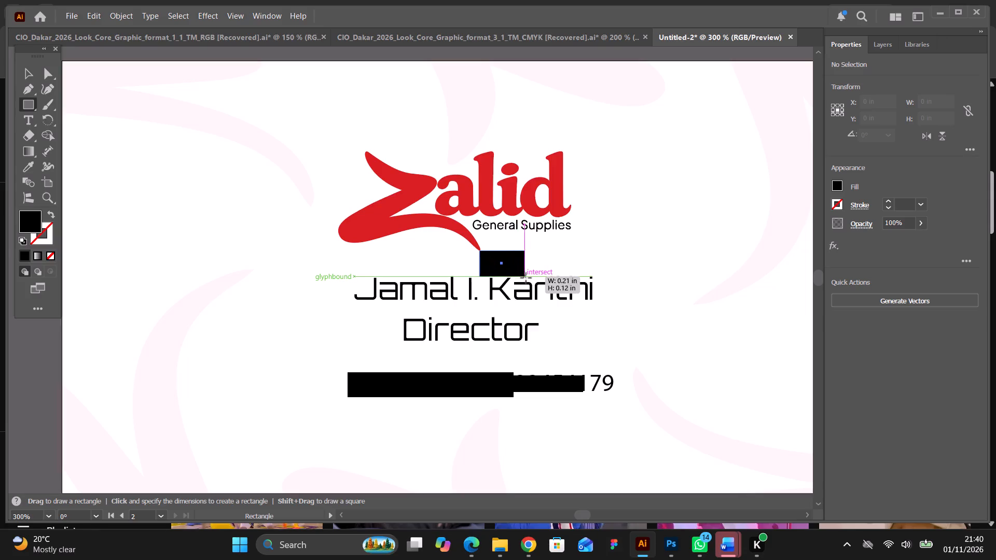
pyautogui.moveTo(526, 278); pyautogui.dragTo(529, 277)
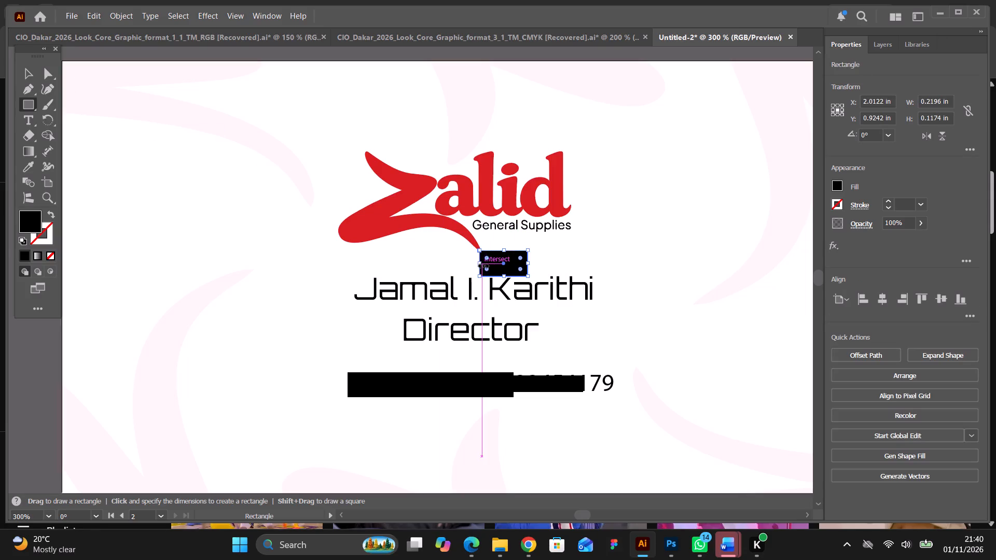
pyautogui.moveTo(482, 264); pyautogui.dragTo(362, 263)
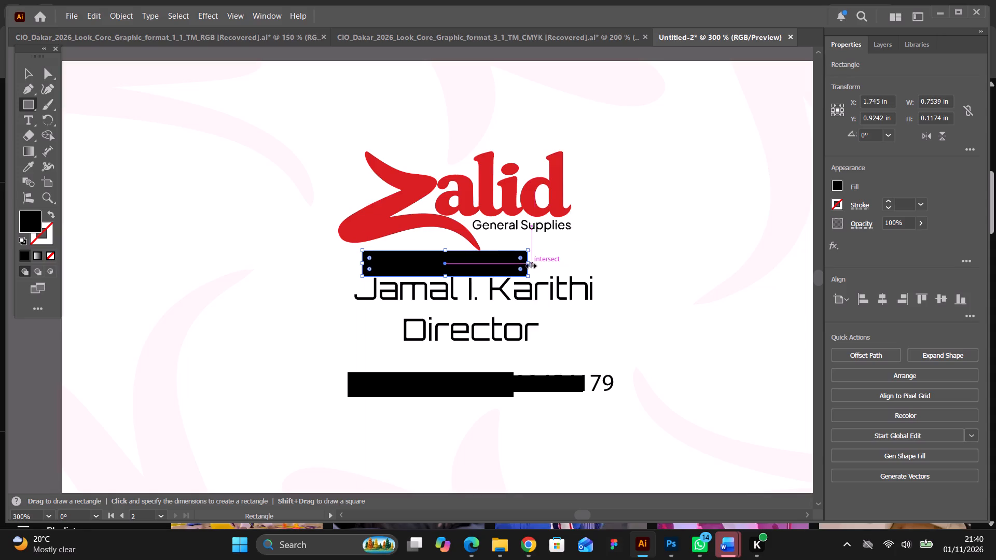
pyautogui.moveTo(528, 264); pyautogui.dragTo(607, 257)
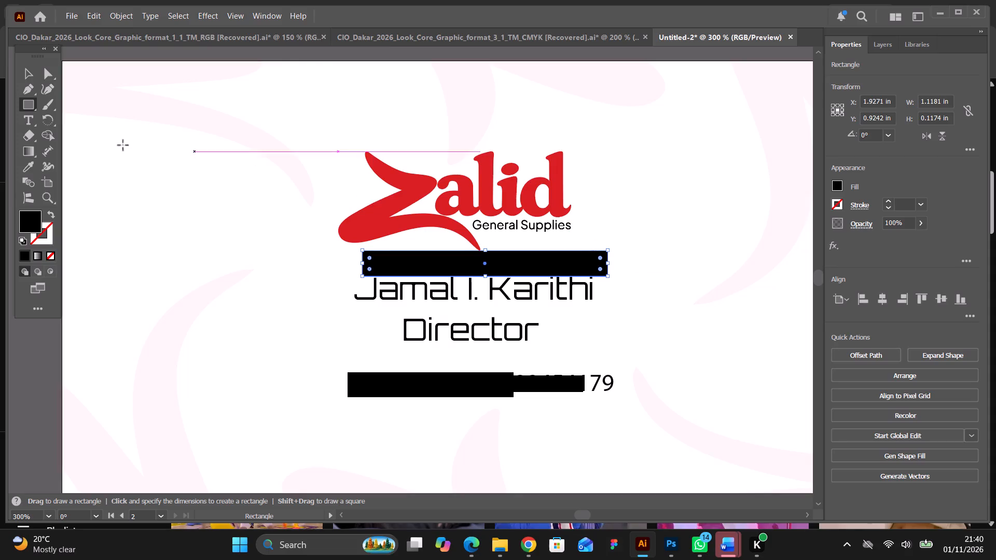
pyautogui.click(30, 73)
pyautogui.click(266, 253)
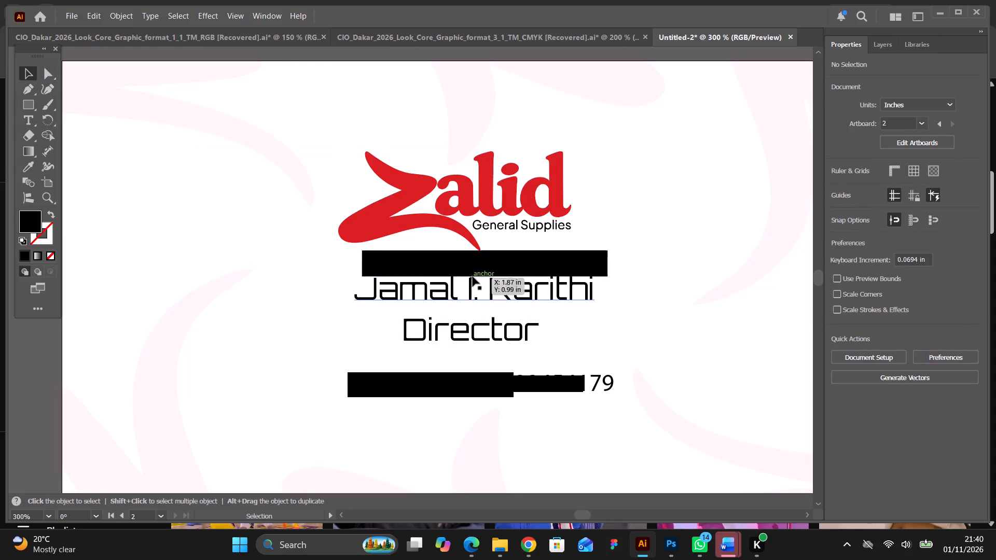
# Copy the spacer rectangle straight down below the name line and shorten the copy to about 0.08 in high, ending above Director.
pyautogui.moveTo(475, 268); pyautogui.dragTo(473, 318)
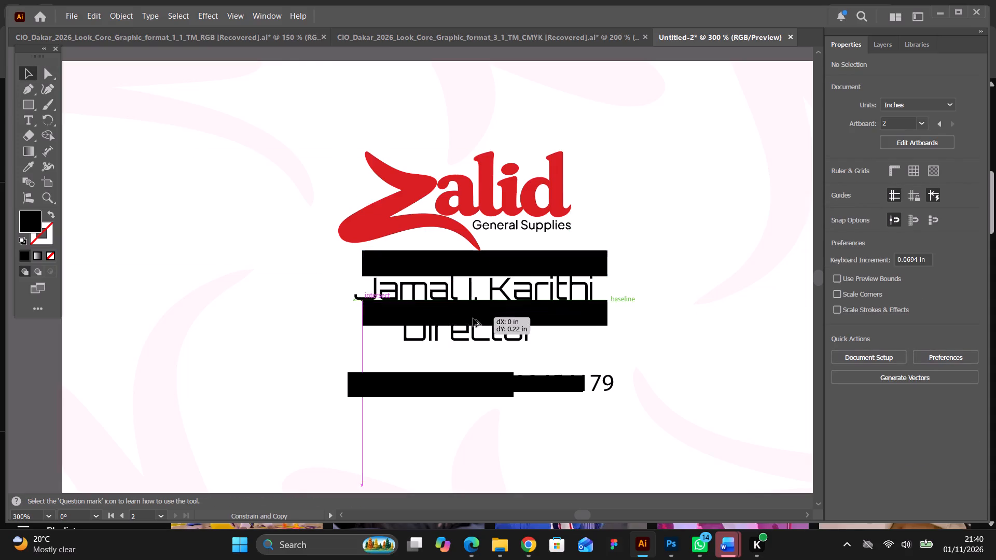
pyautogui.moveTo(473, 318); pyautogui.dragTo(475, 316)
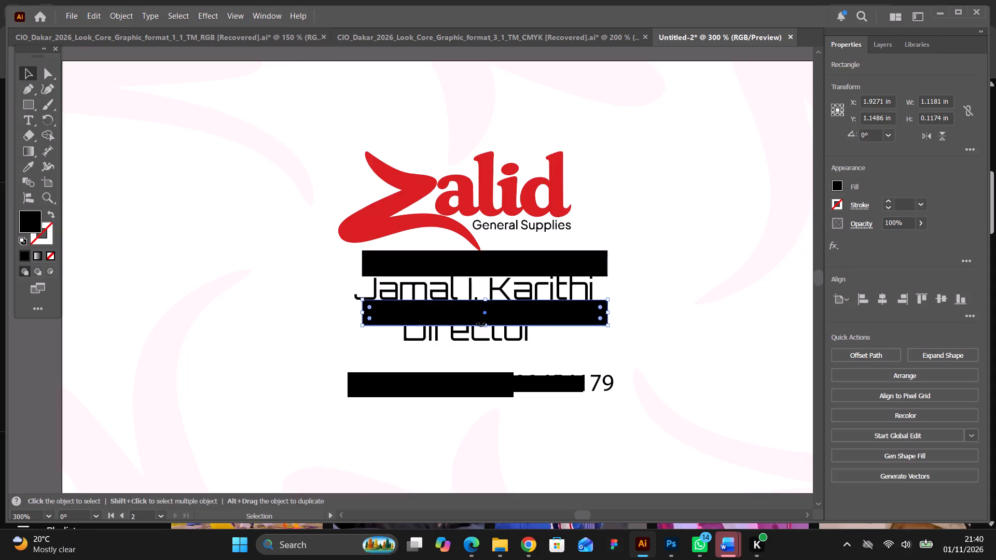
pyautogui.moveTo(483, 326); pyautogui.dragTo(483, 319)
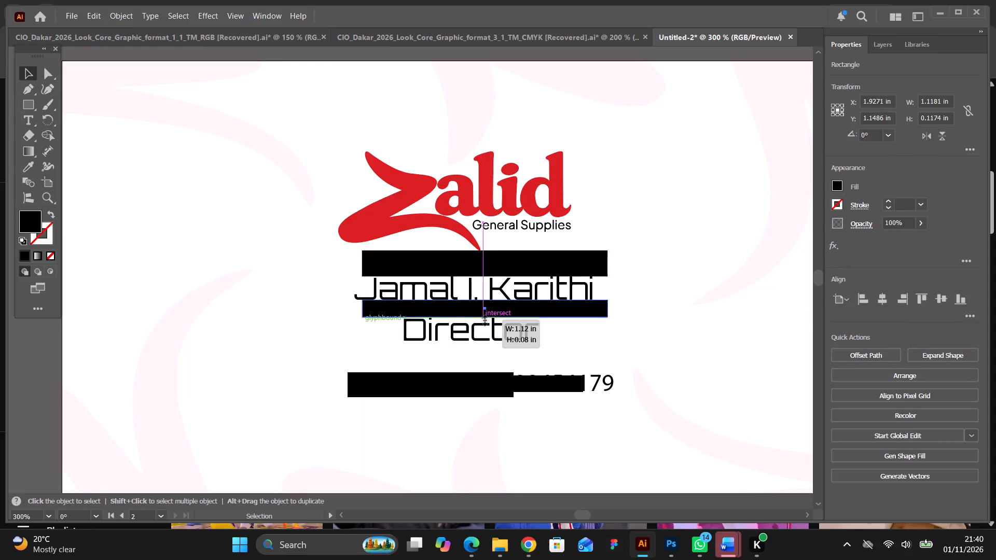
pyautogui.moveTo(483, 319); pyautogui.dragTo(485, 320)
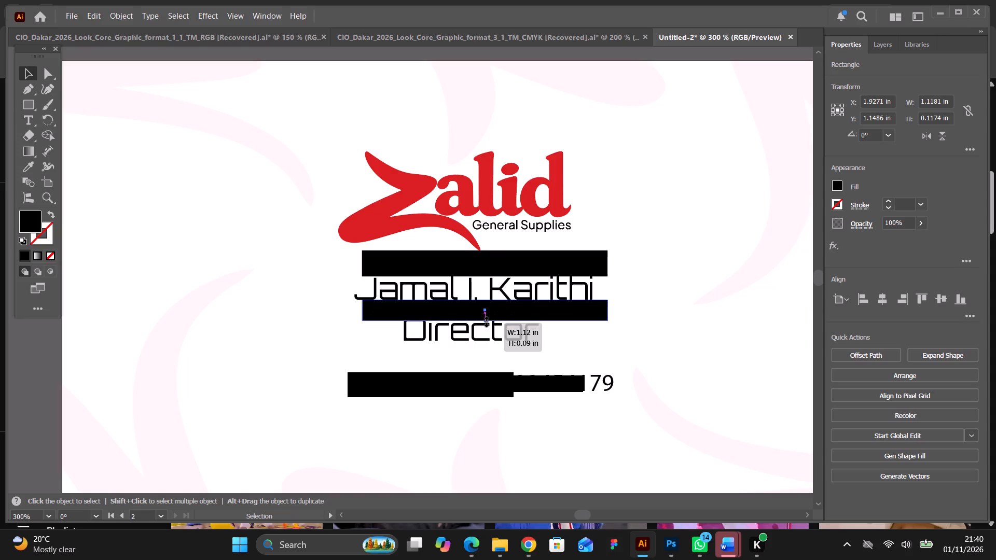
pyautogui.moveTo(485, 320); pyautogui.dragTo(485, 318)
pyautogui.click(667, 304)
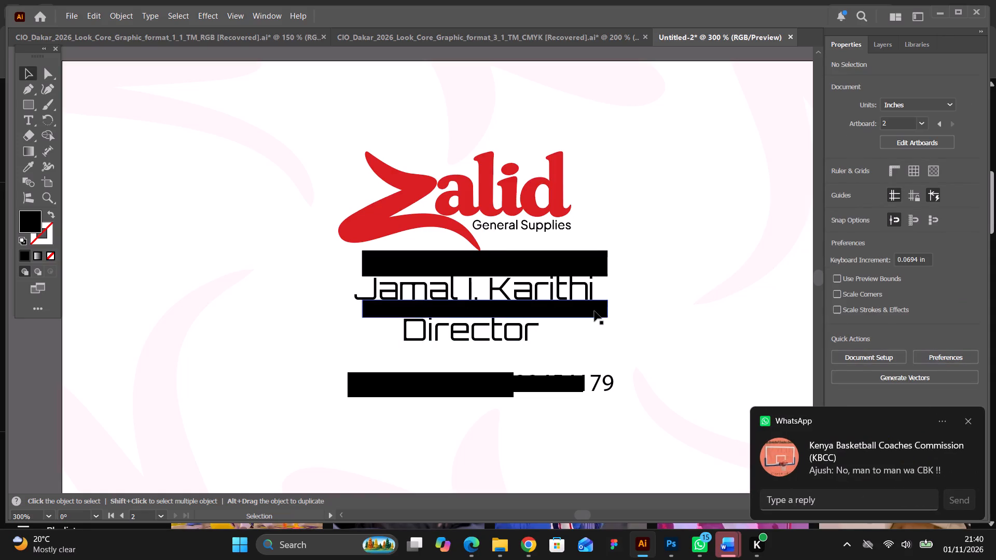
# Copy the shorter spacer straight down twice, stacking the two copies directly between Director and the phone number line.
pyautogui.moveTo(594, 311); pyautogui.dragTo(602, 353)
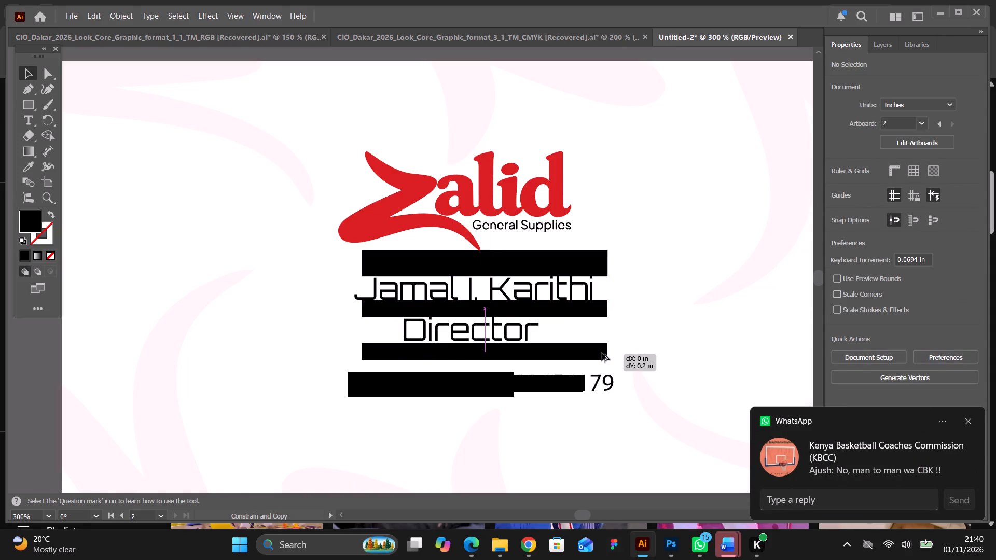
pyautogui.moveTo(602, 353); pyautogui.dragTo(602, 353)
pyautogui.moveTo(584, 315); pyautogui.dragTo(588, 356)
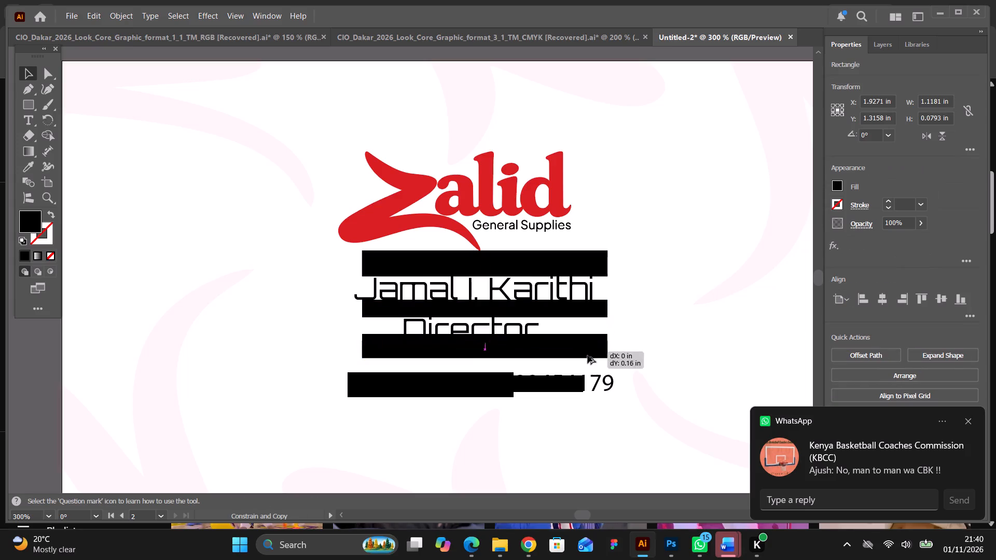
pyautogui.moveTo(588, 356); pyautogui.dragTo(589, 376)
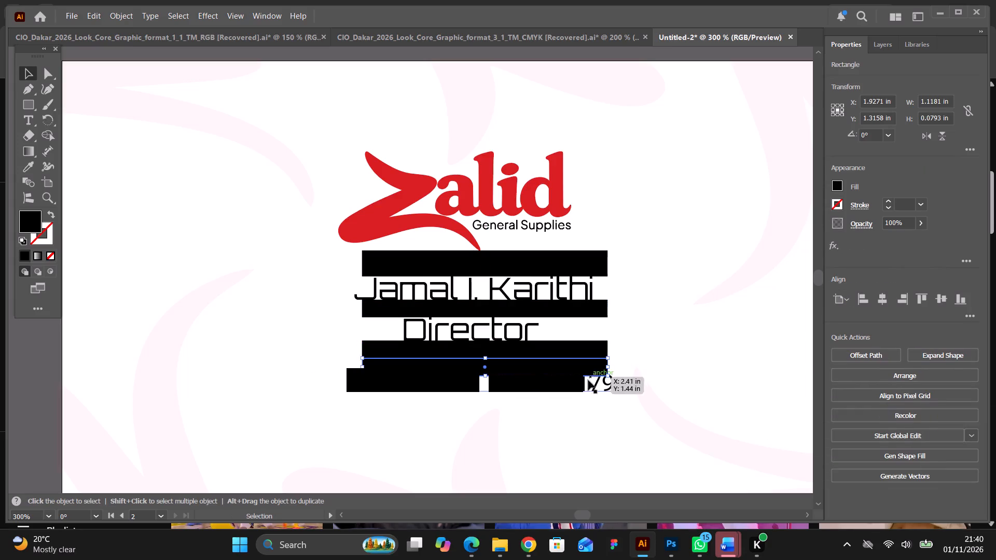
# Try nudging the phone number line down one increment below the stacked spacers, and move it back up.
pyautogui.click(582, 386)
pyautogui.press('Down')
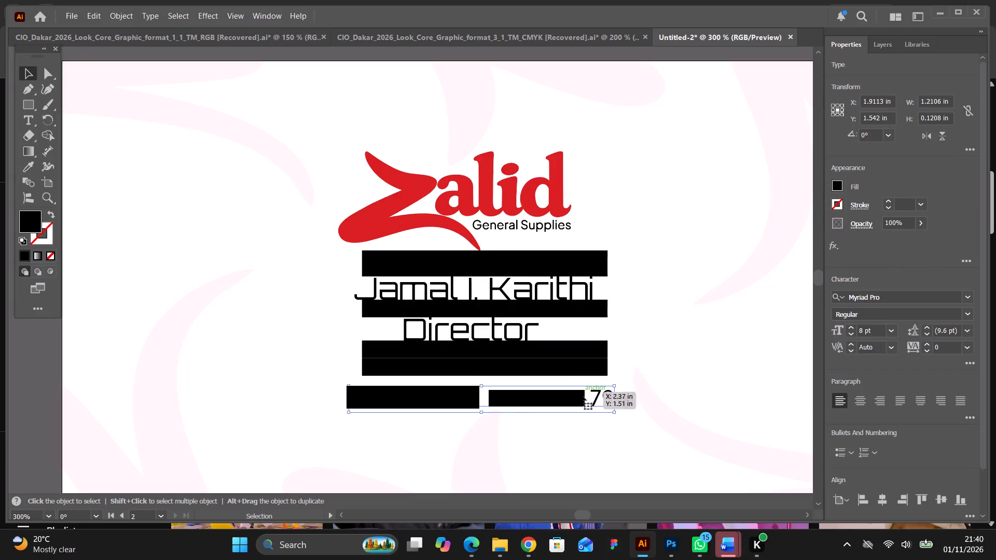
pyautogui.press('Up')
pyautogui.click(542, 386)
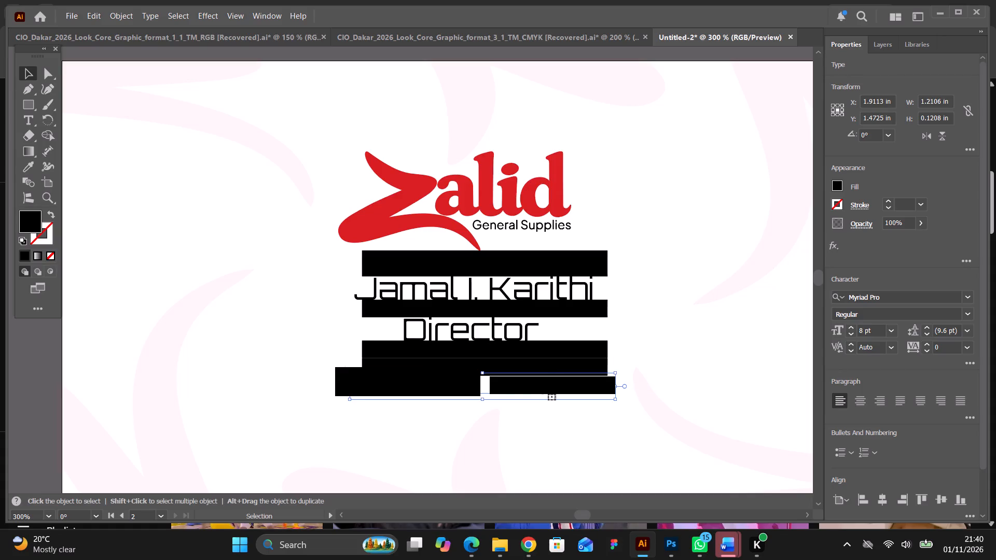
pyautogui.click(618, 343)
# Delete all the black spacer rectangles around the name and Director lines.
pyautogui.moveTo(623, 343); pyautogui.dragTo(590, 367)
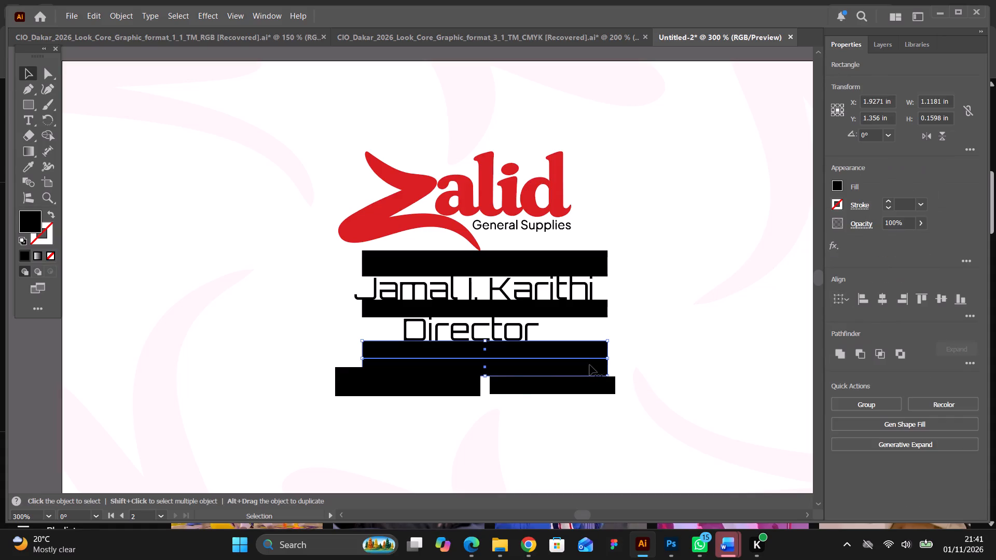
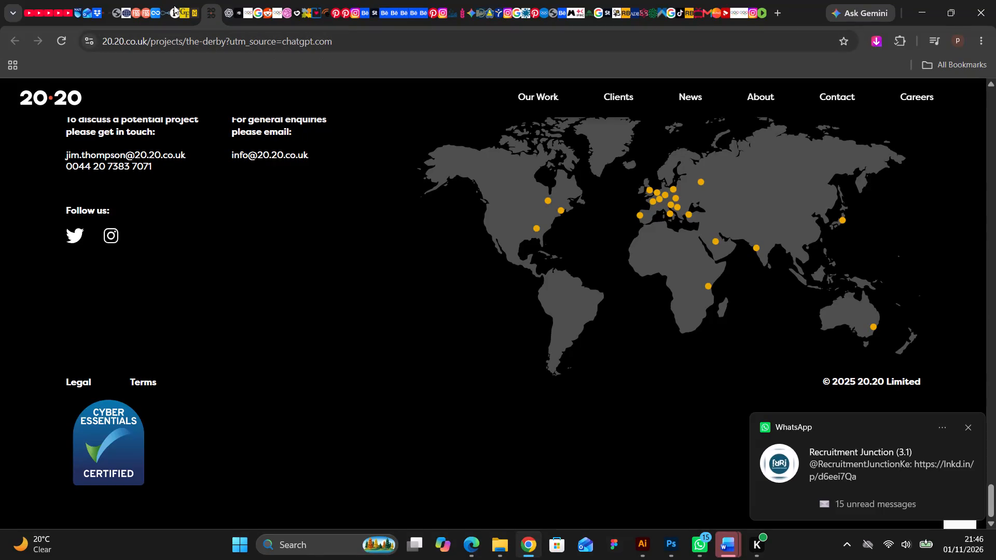
# Browse the Google image results for the Dakar 2026 Ayo mascot campaign, examining the mascot poses and promotional artwork.
pyautogui.click(254, 16)
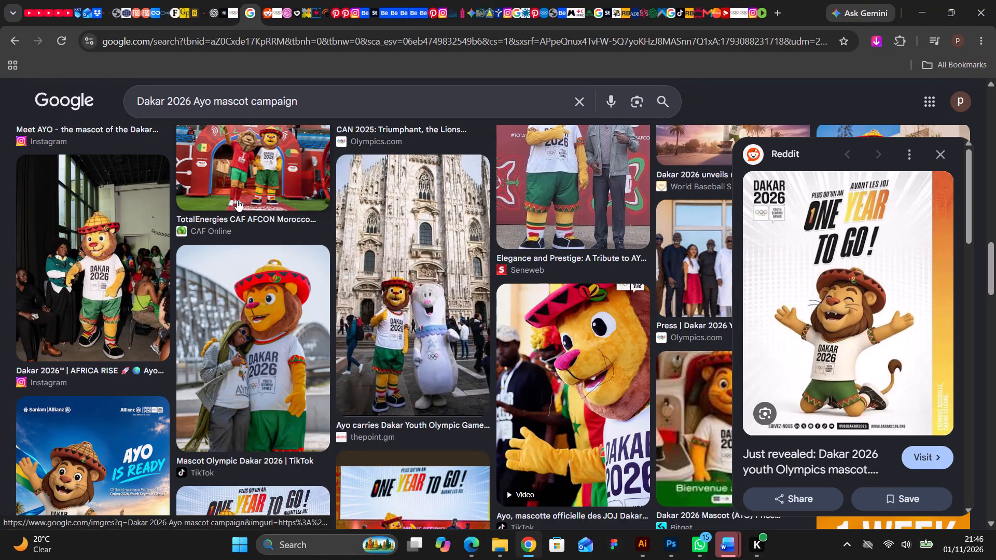
pyautogui.scroll(2, 237, 203)
pyautogui.scroll(-6, 236, 204)
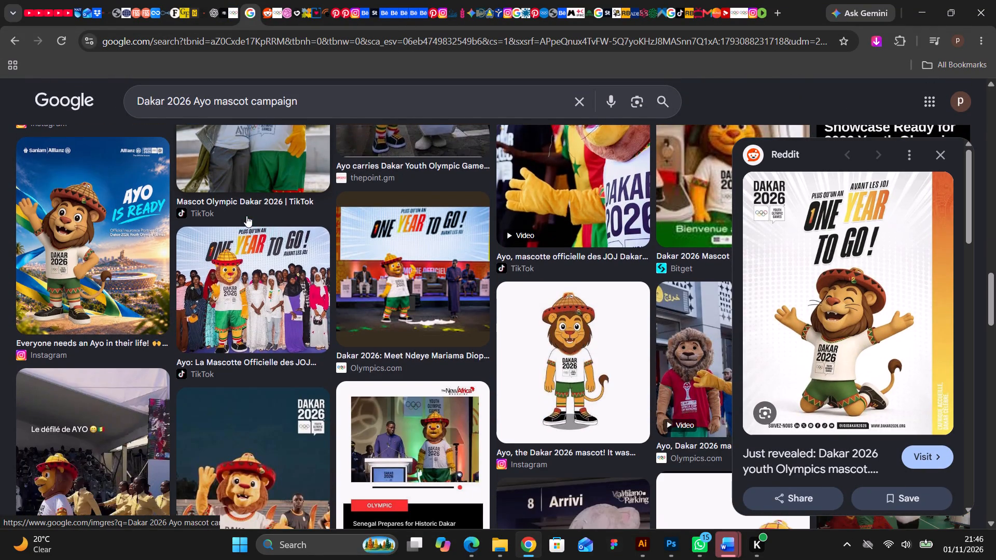
pyautogui.scroll(-1, 246, 216)
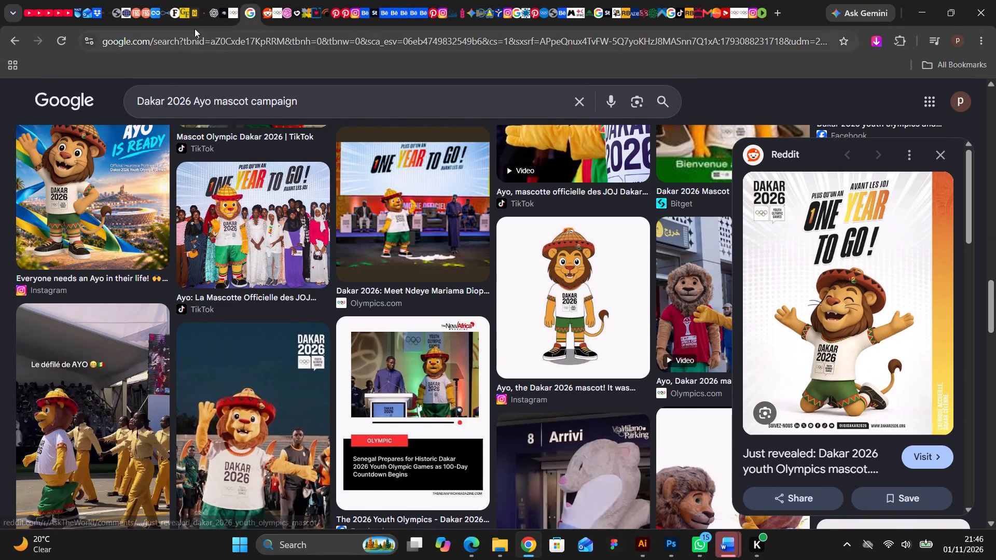
# Switch to Photoshop and review the Dakar Displays artboards, from the half-page and portrait designs across to the mobile and 336 by 80 banners.
pyautogui.click(668, 543)
pyautogui.scroll(1, 386, 351)
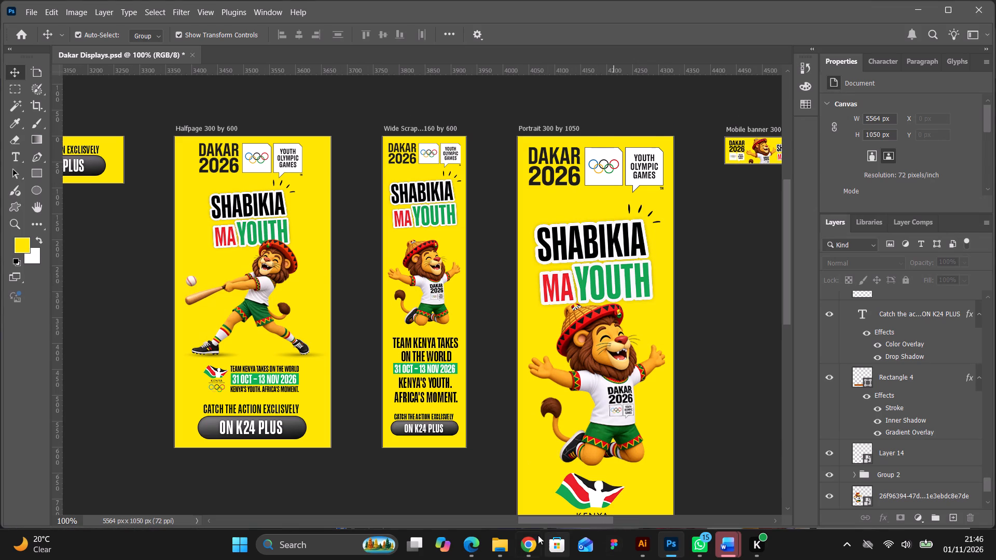
pyautogui.moveTo(606, 520); pyautogui.dragTo(617, 523)
pyautogui.moveTo(608, 521); pyautogui.dragTo(702, 507)
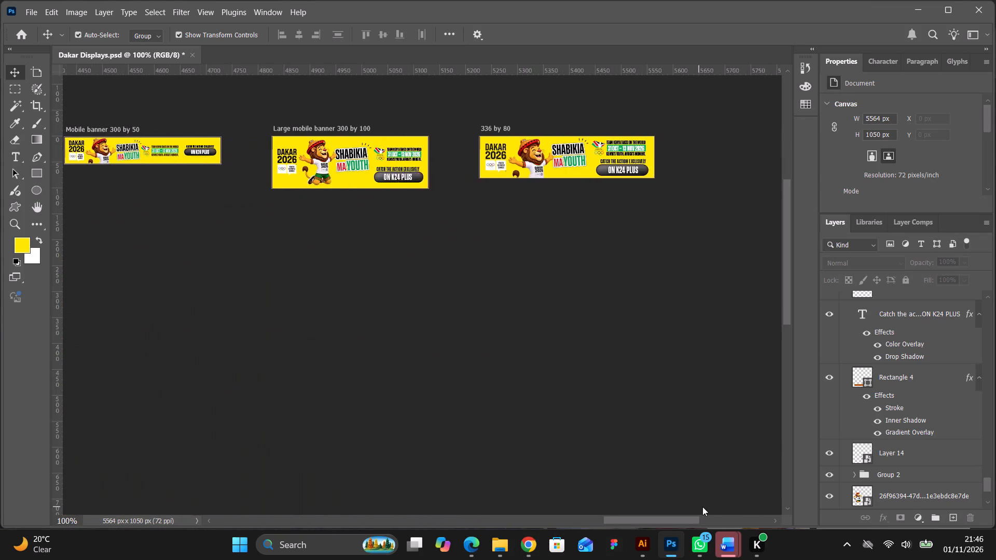
pyautogui.moveTo(702, 507); pyautogui.dragTo(707, 506)
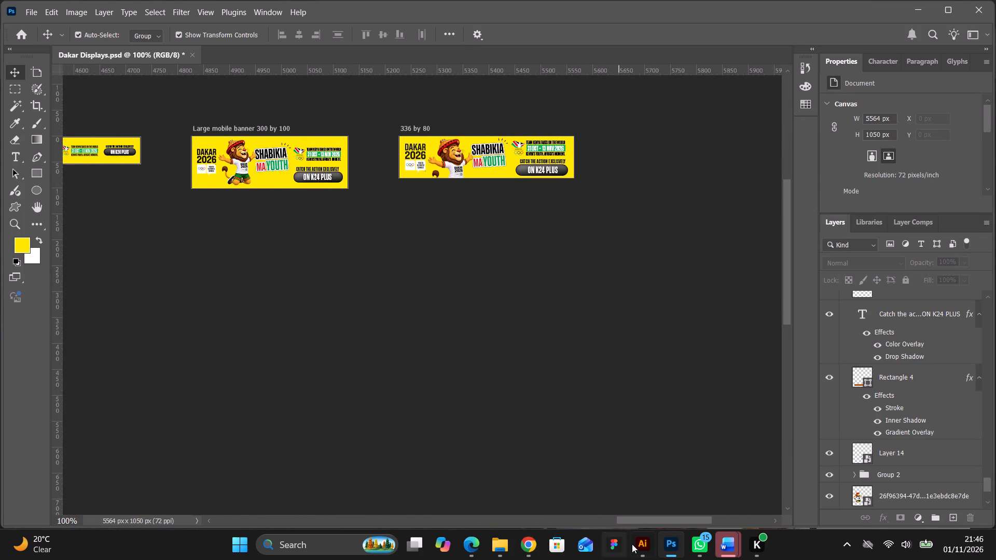
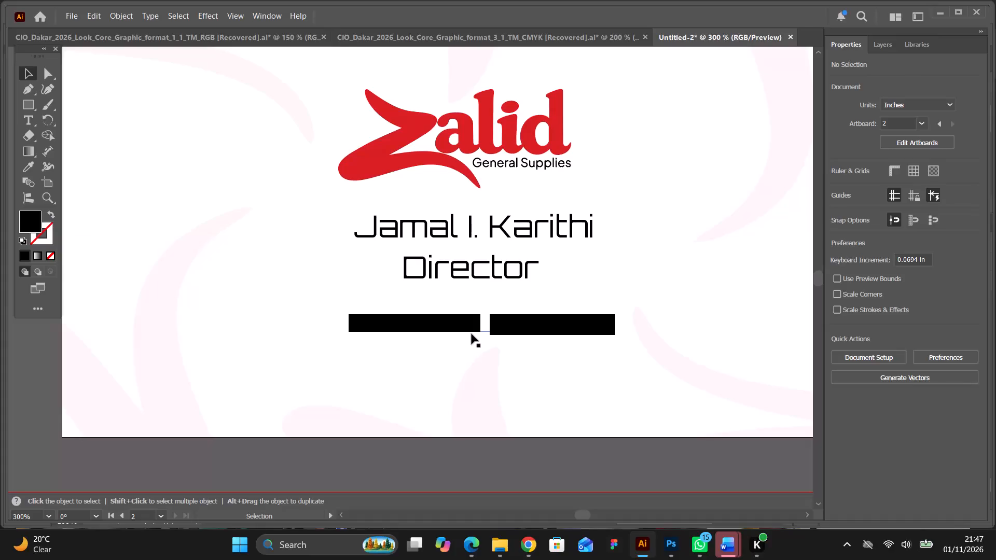
# Adjust the spacing in the contact line beneath the Director title, removing one character and inserting single spaces to separate its groups.
pyautogui.doubleClick(472, 332)
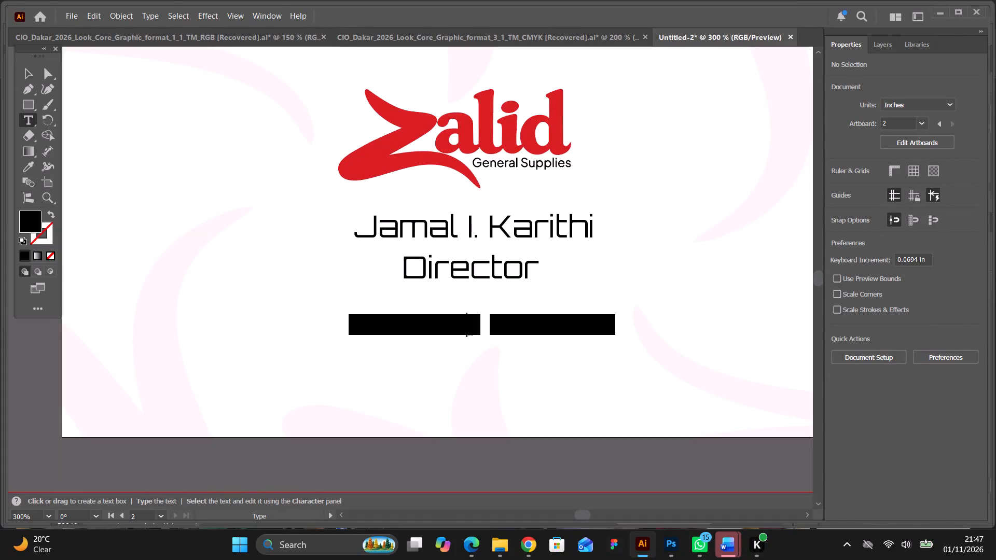
pyautogui.click(434, 318)
pyautogui.press('BackSpace')
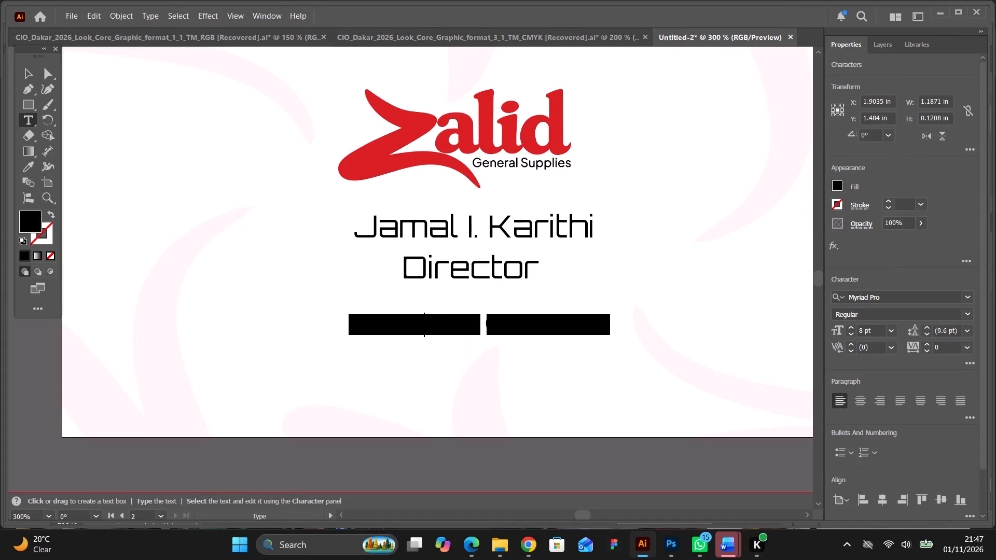
pyautogui.click(443, 321)
pyautogui.press('space')
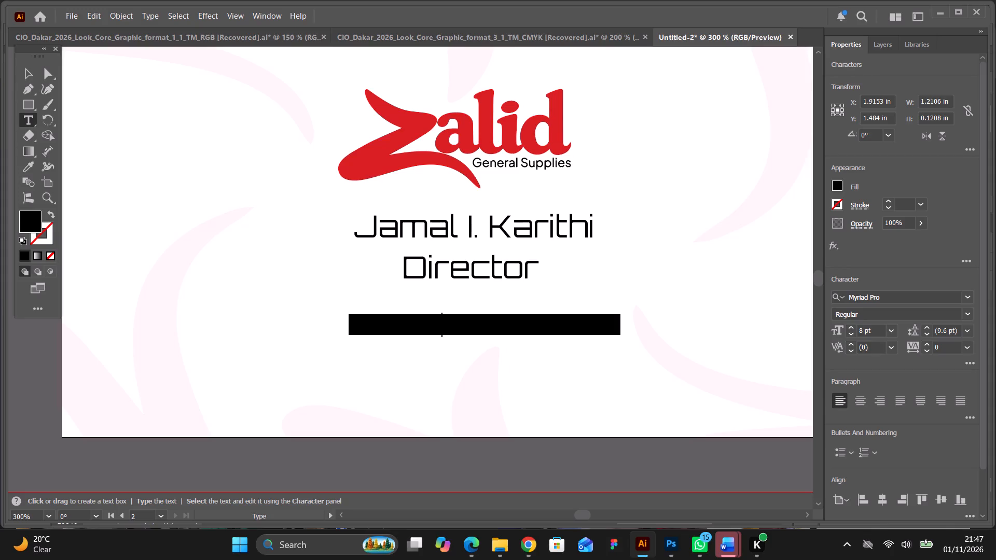
pyautogui.click(578, 325)
pyautogui.press('space')
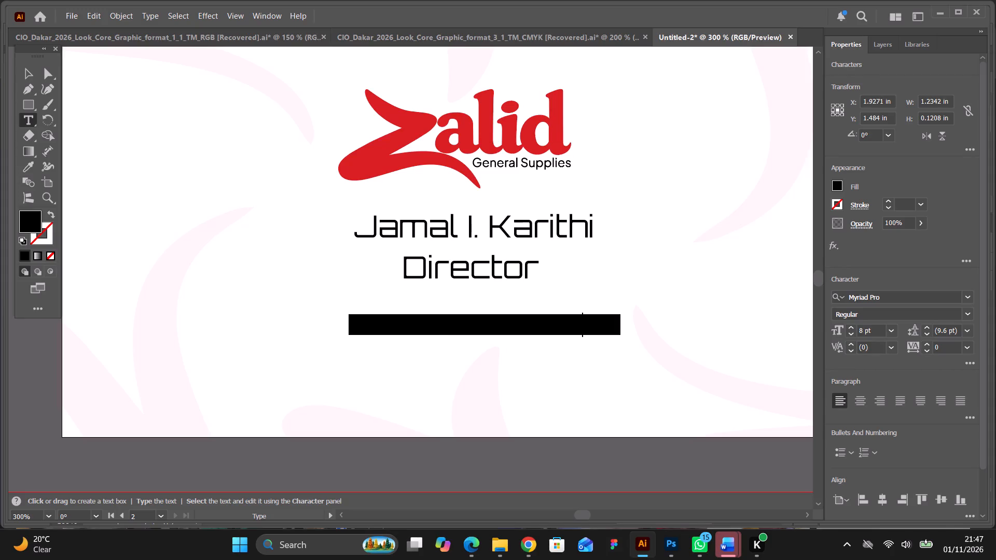
pyautogui.click(555, 324)
pyautogui.click(543, 326)
pyautogui.press('space')
pyautogui.click(400, 320)
pyautogui.press('space')
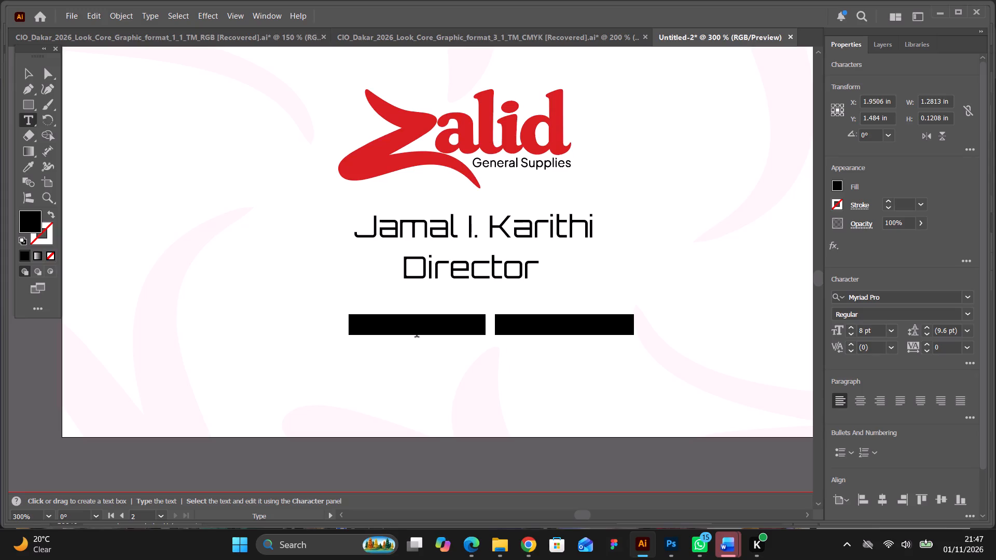
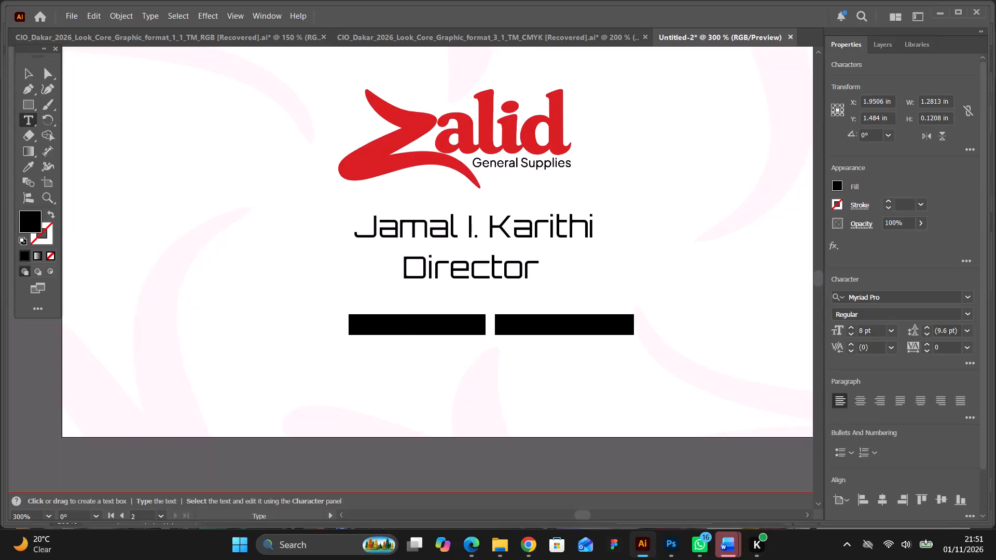
# Undo the last text edit in the contact line beneath the Director title.
pyautogui.moveTo(631, 320); pyautogui.dragTo(565, 321)
pyautogui.hotkey('ctrl', 'z')
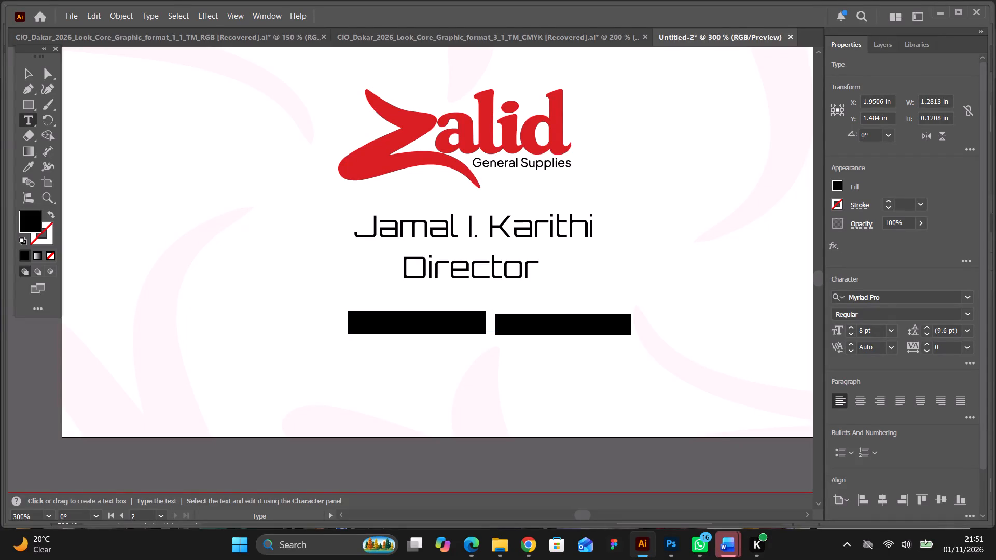
# Select all the text in the contact line beneath the Director title.
pyautogui.moveTo(354, 328); pyautogui.dragTo(628, 329)
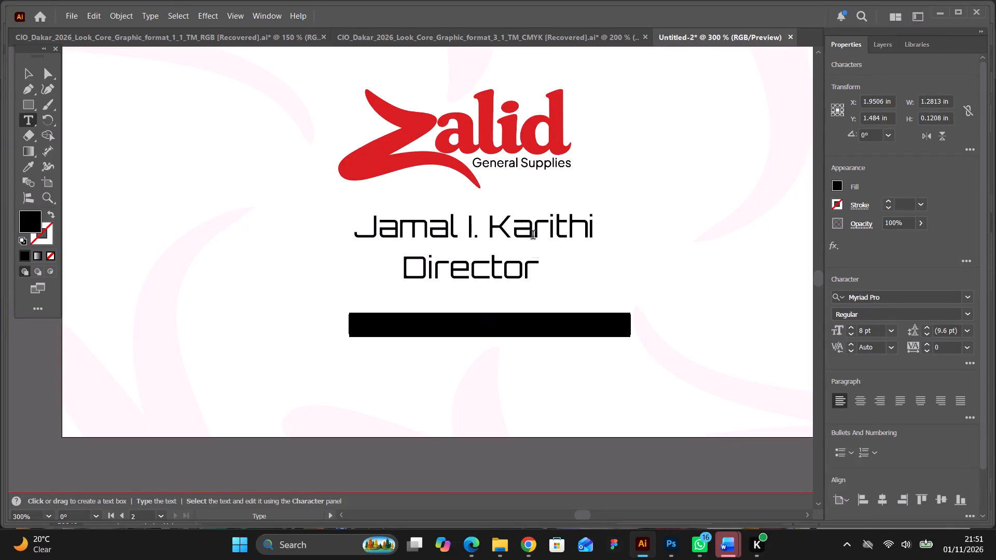
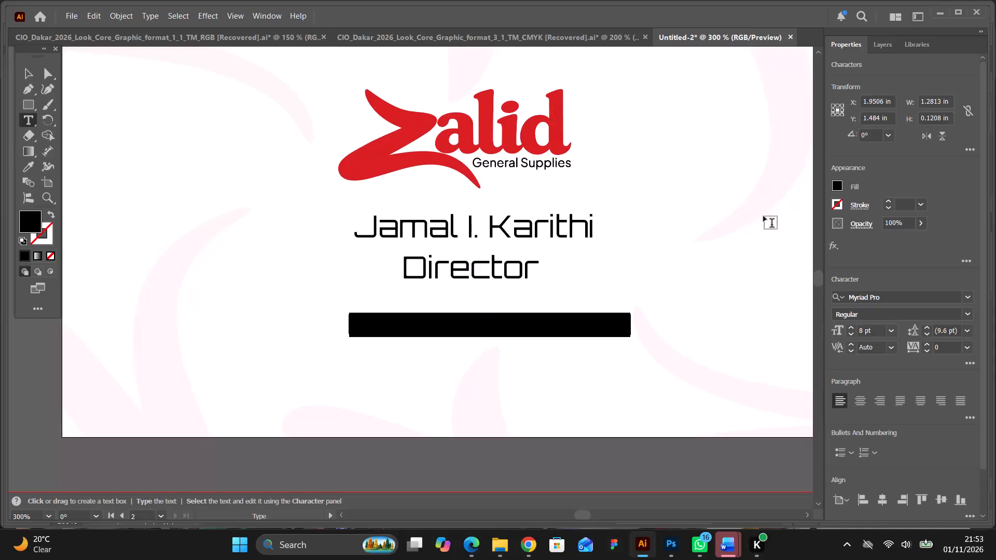
# Browse through the fonts for the selected contact line and set it to Nonchalance.
pyautogui.click(862, 298)
pyautogui.press('Down')
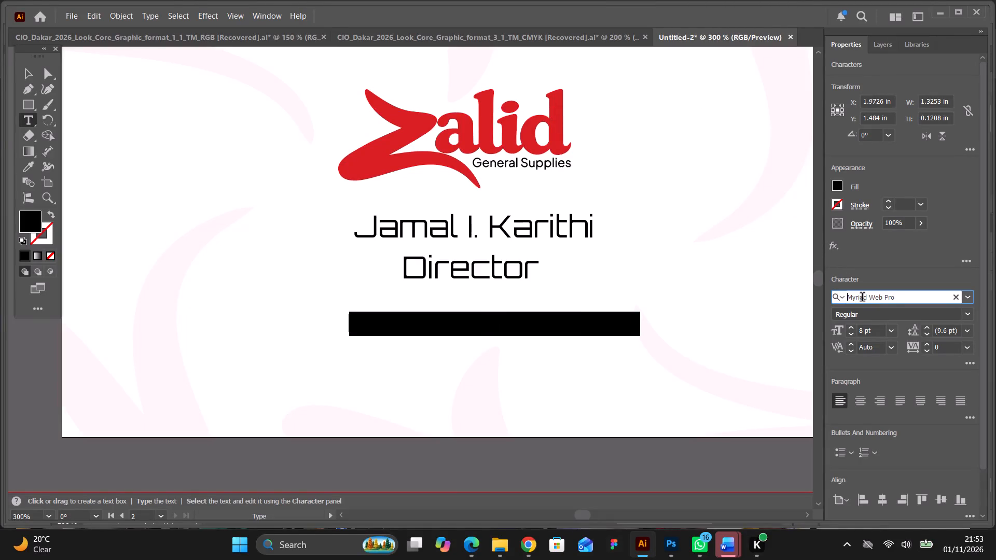
pyautogui.press('Down')
pyautogui.press('Down')
pyautogui.press('Down')
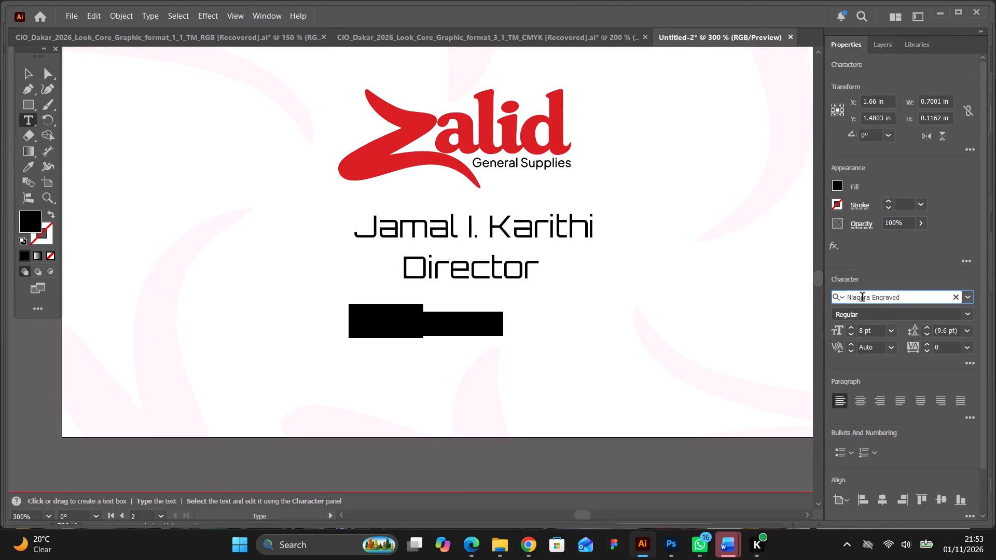
pyautogui.press('Down')
pyautogui.press('Down')
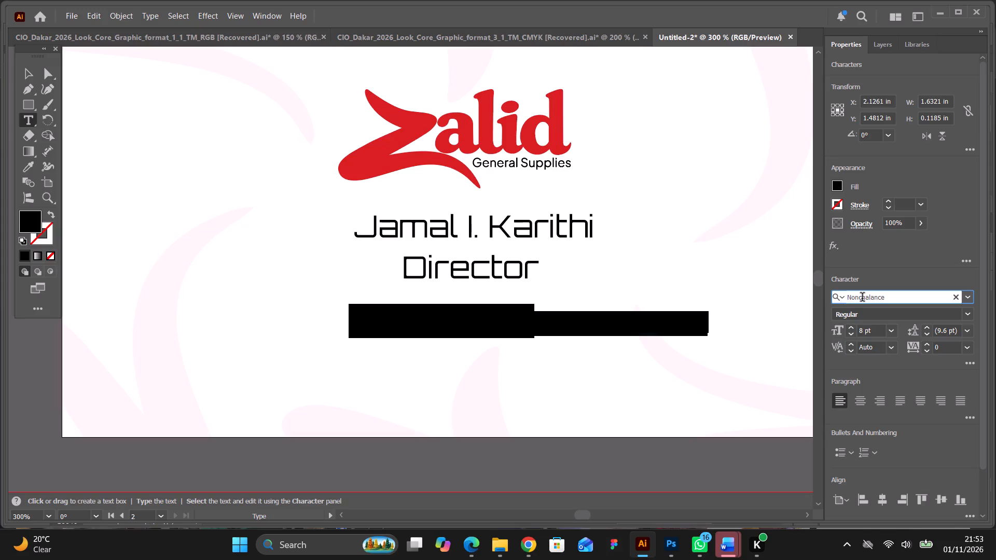
pyautogui.click(23, 72)
pyautogui.click(276, 287)
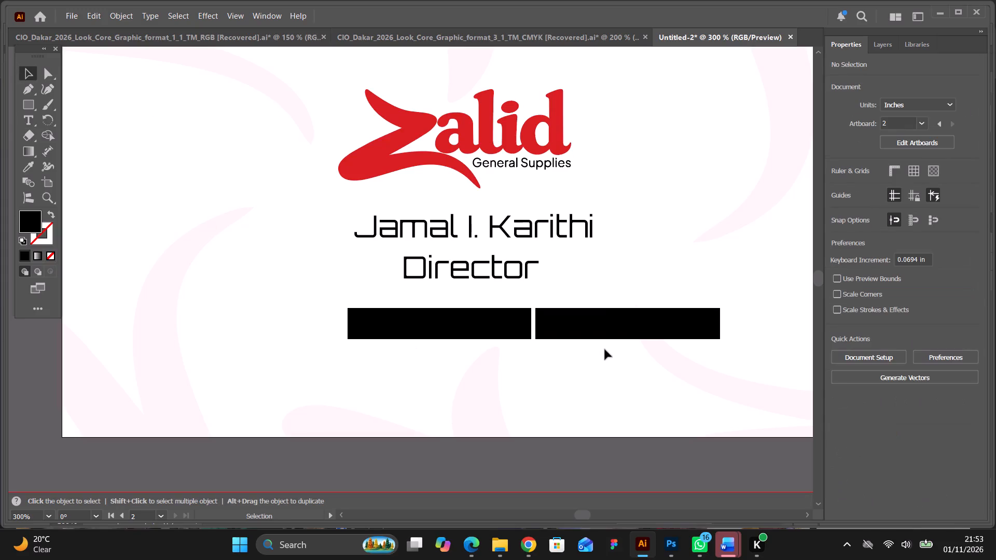
# Move the contact line left and slightly up to about X 1.91 in, Y 1.47 in, roughly centring it beneath the Director title.
pyautogui.moveTo(548, 329); pyautogui.dragTo(506, 326)
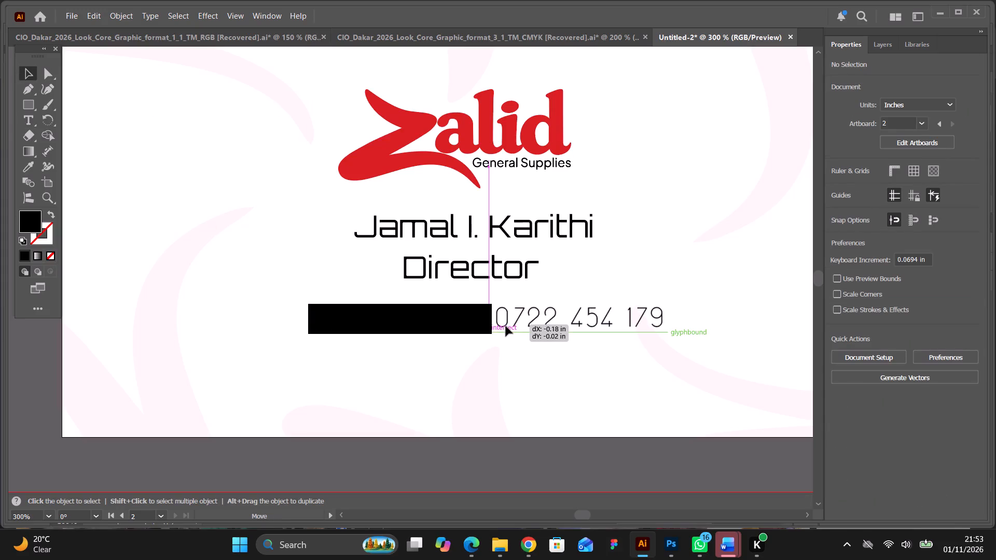
pyautogui.moveTo(506, 326); pyautogui.dragTo(502, 327)
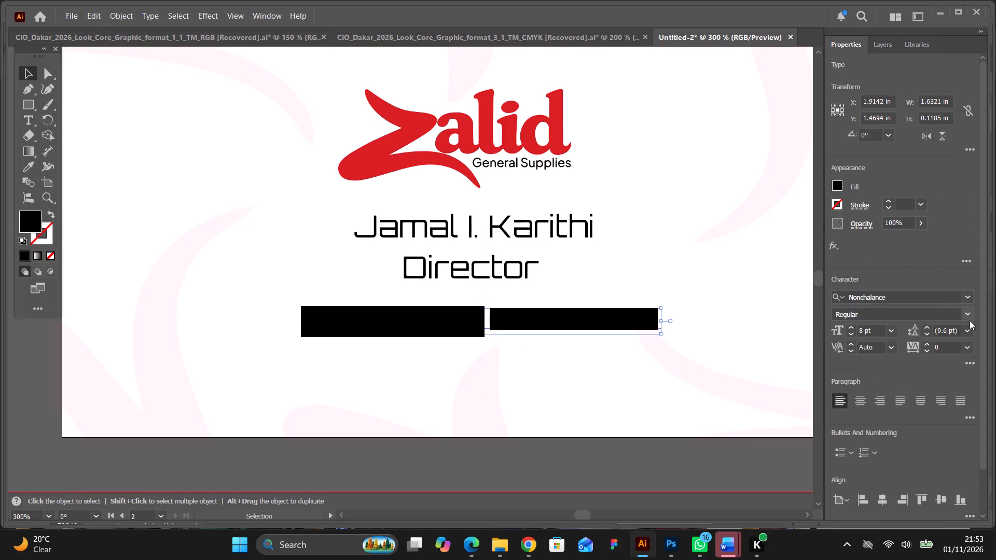
# Set the contact line's font style to Medium.
pyautogui.click(967, 315)
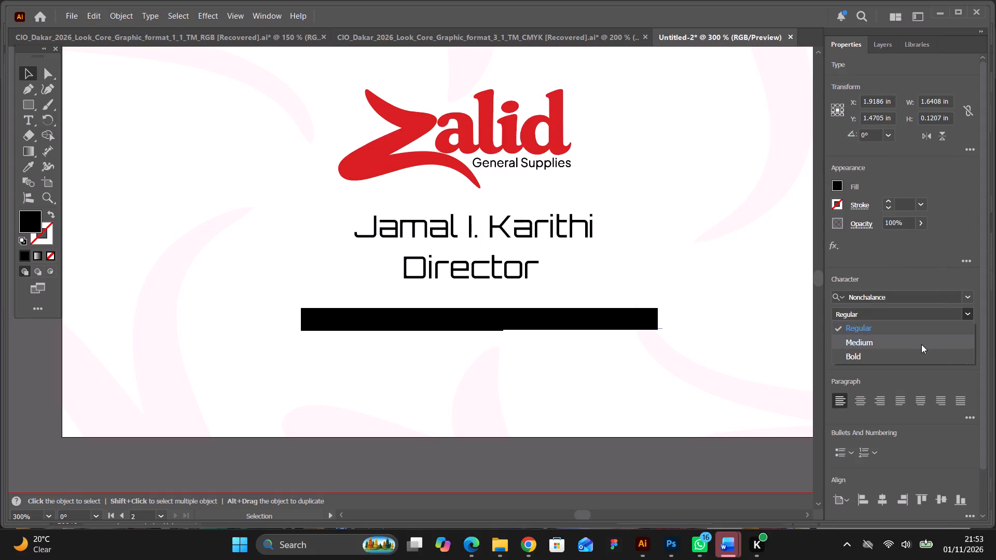
pyautogui.click(921, 344)
pyautogui.click(575, 374)
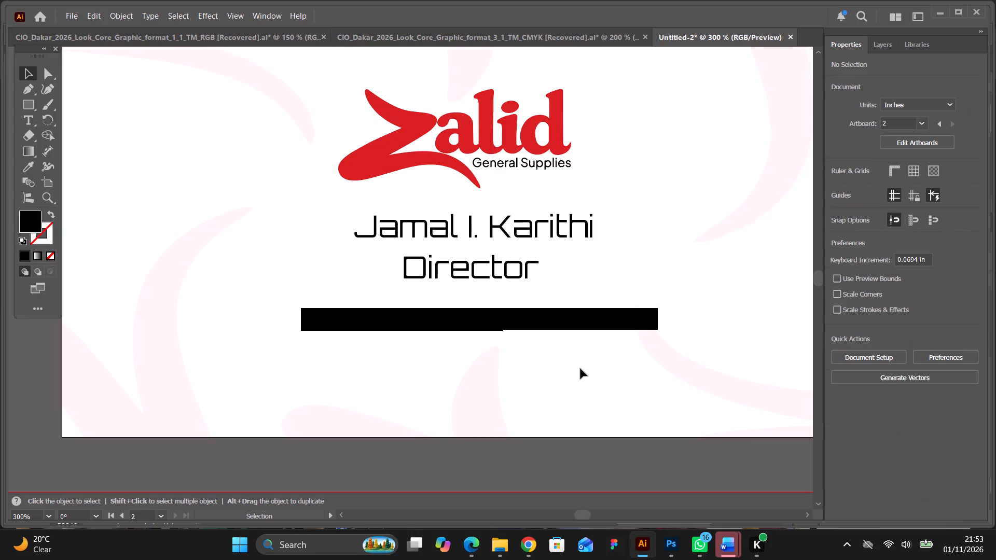
# Nudge the contact line down one increment to about Y 1.54 in, widening the gap beneath the Director title.
pyautogui.click(559, 333)
pyautogui.press('Down')
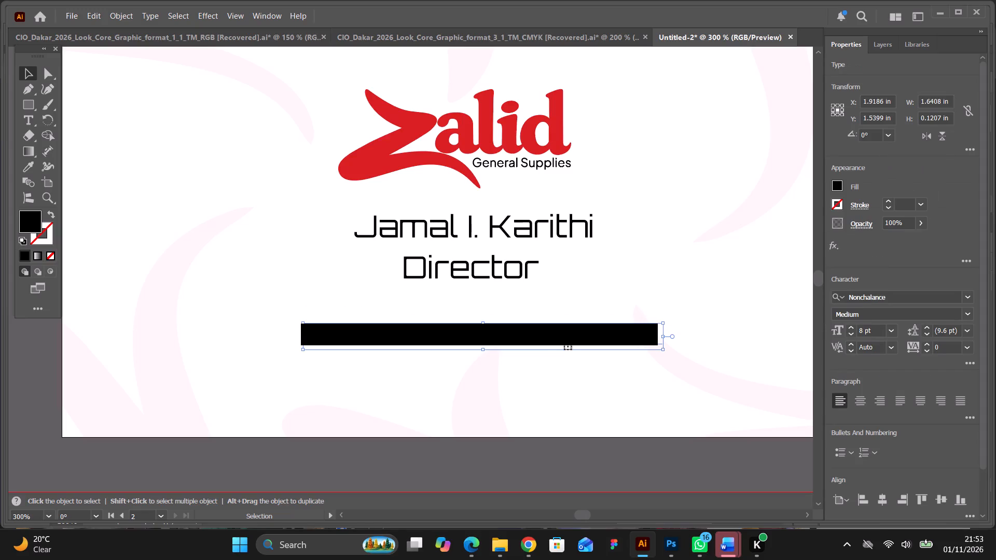
pyautogui.click(344, 402)
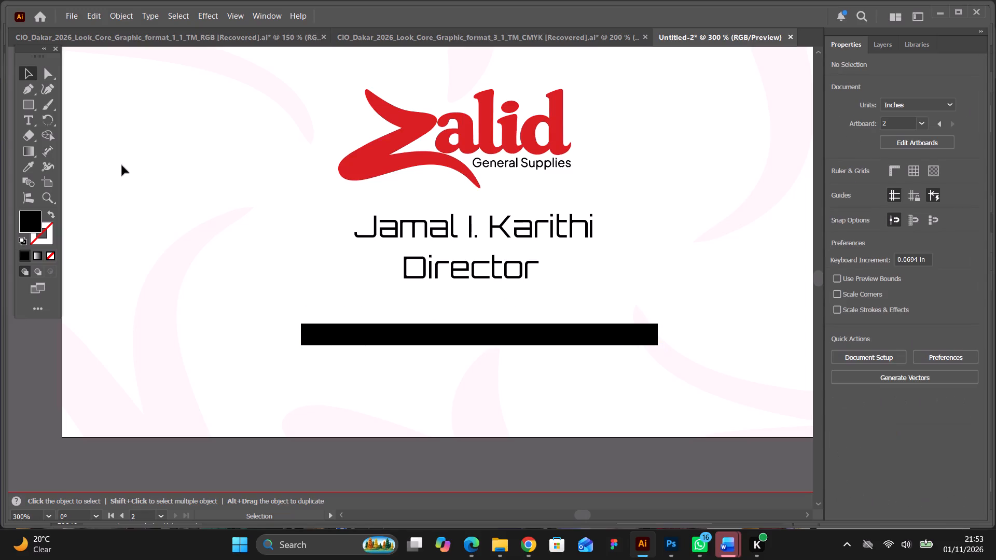
# Add a new text object reading "Call" just below the start of the contact line, re-entering its first letter as a capital C.
pyautogui.click(29, 123)
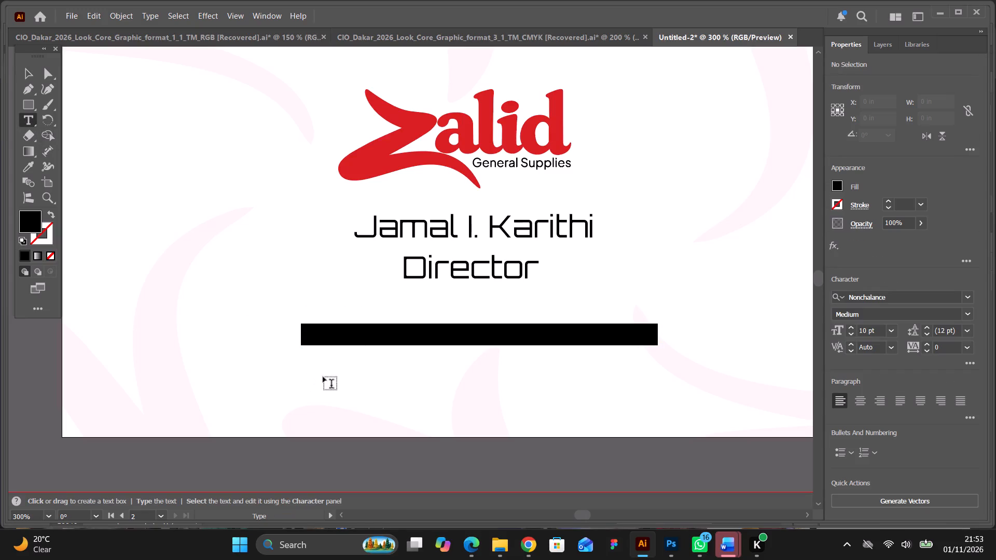
pyautogui.click(323, 377)
pyautogui.write('Call')
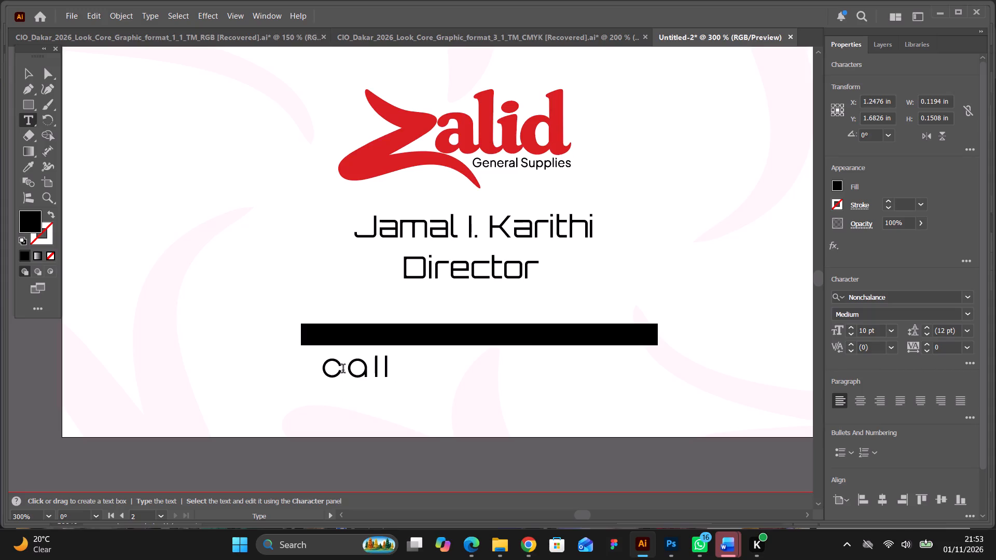
pyautogui.moveTo(343, 370); pyautogui.dragTo(312, 370)
pyautogui.hotkey('shift', 'c')
pyautogui.click(29, 72)
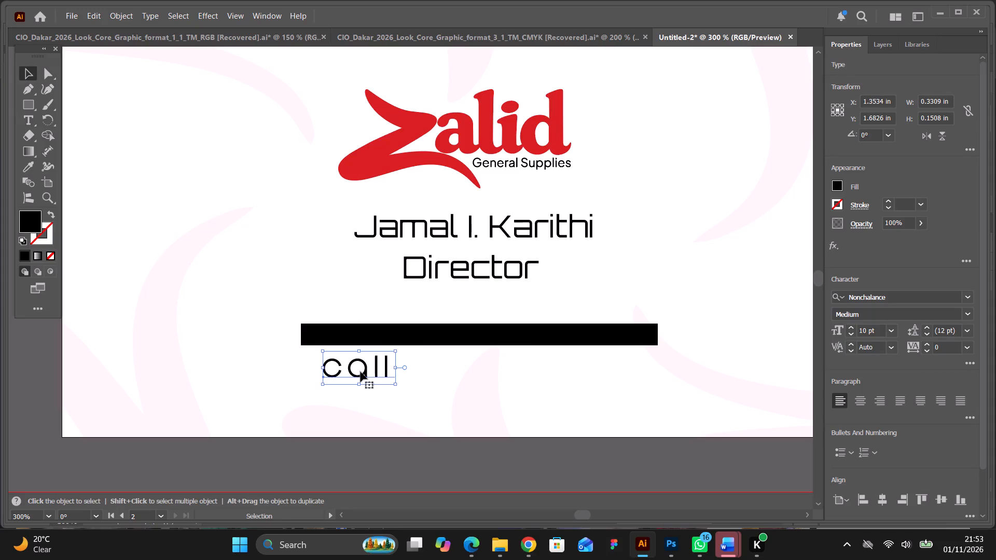
# Move the "Call" label above the start of the contact line, to about X 1.26 in, Y 1.41 in.
pyautogui.moveTo(362, 373); pyautogui.dragTo(341, 313)
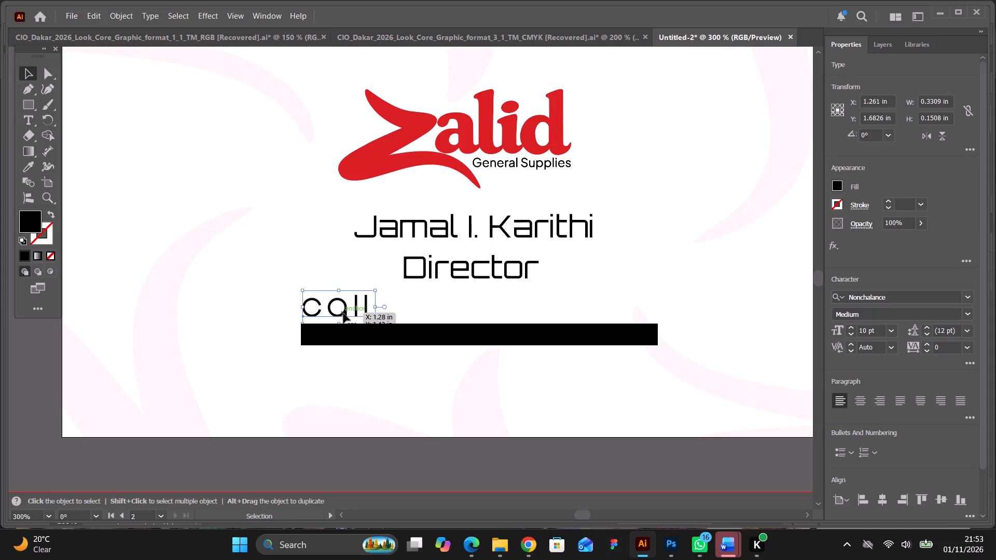
# Duplicate the "Call" label horizontally along the same baseline, placing the copy about 0.86 in to the right, above the contact line.
pyautogui.keyDown('alt'); pyautogui.moveTo(343, 313); pyautogui.dragTo(476, 315); pyautogui.keyUp('alt')
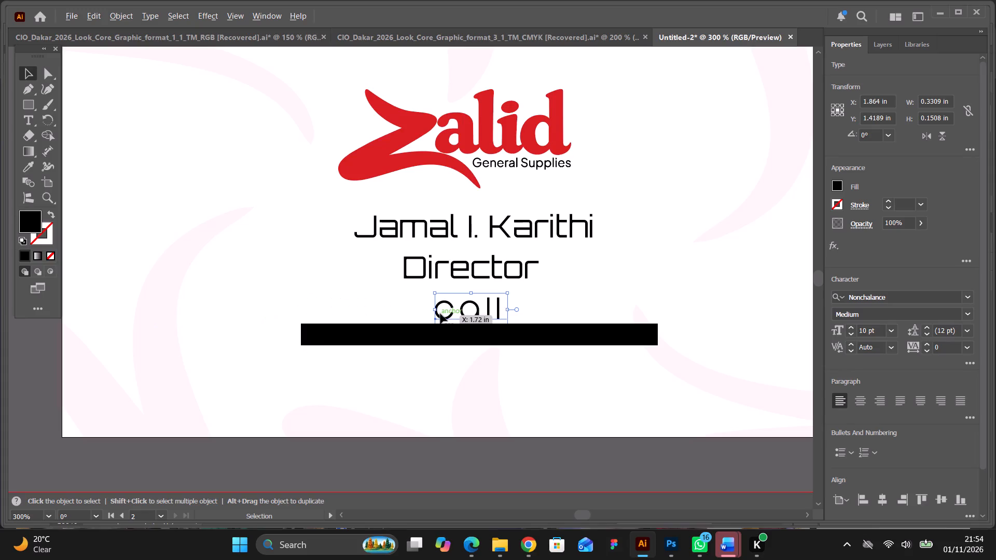
pyautogui.hotkey('ctrl', 'z')
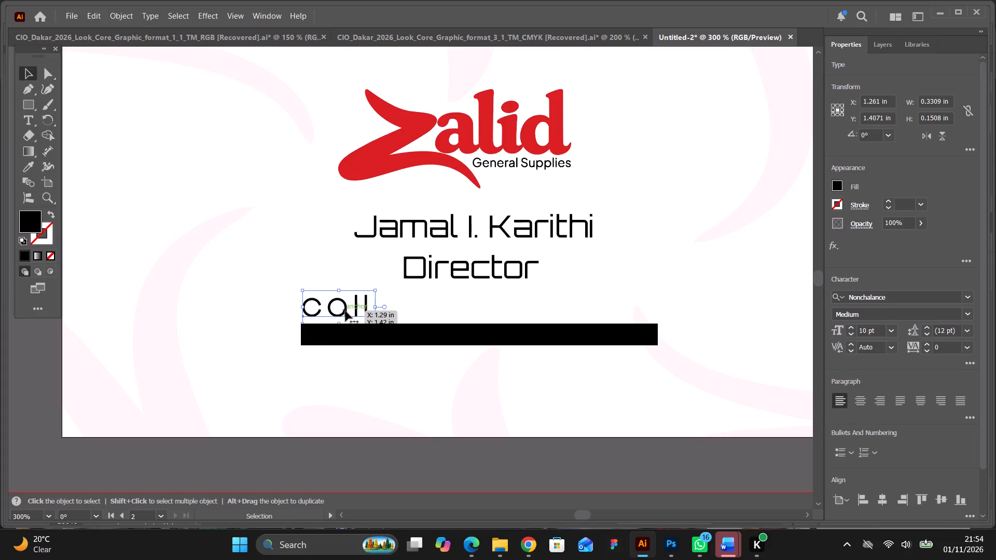
pyautogui.moveTo(345, 311); pyautogui.dragTo(532, 311)
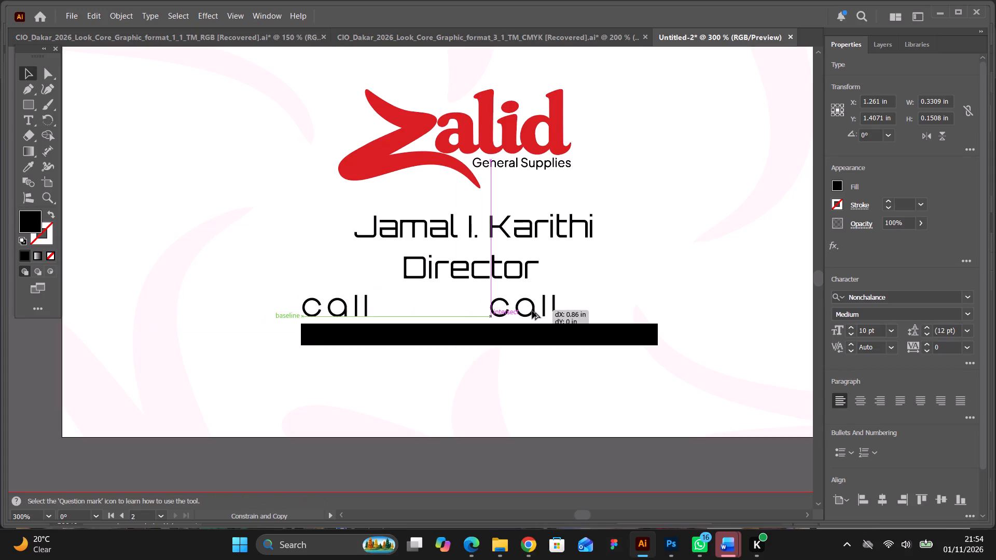
pyautogui.moveTo(532, 311); pyautogui.dragTo(533, 311)
# Replace the duplicated label's text with "Whatsapp".
pyautogui.doubleClick(533, 312)
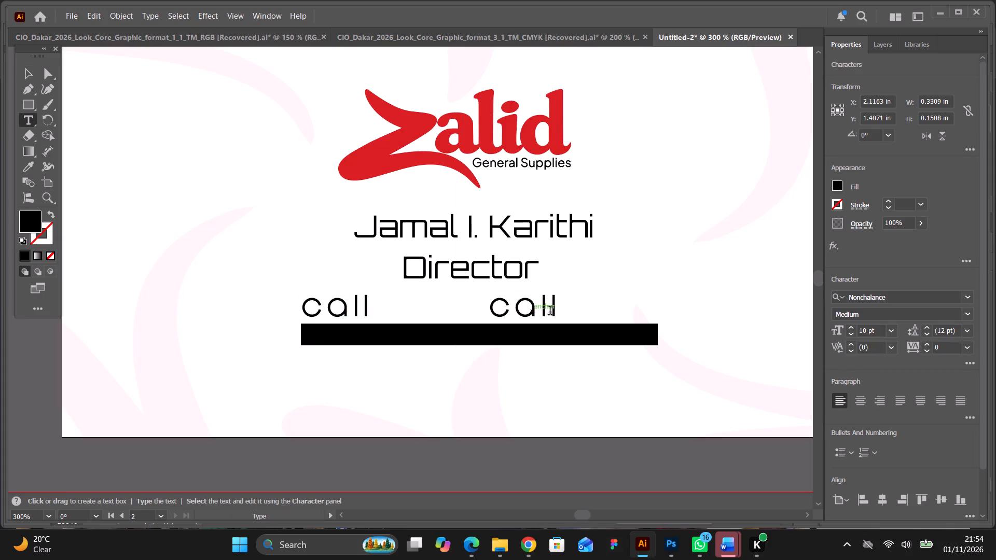
pyautogui.moveTo(552, 306); pyautogui.dragTo(473, 310)
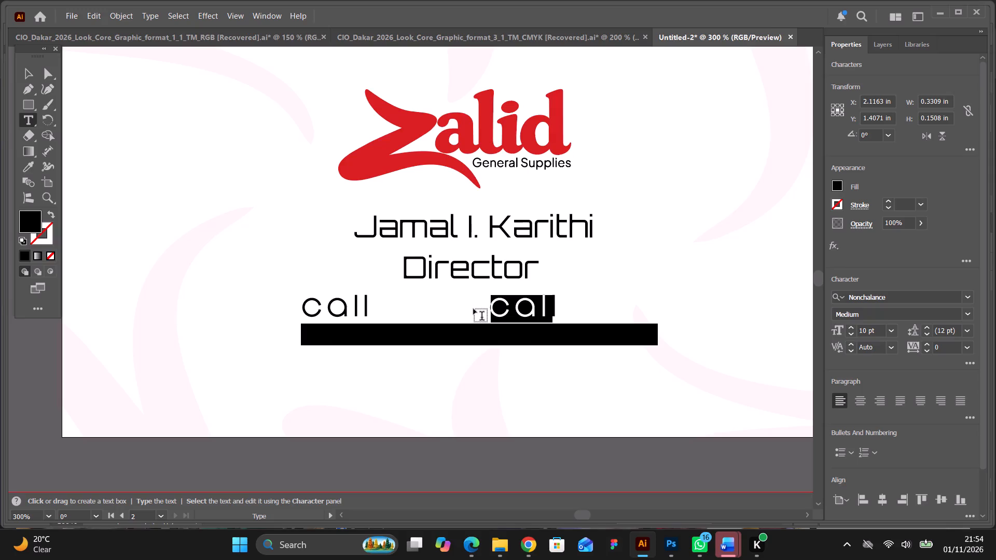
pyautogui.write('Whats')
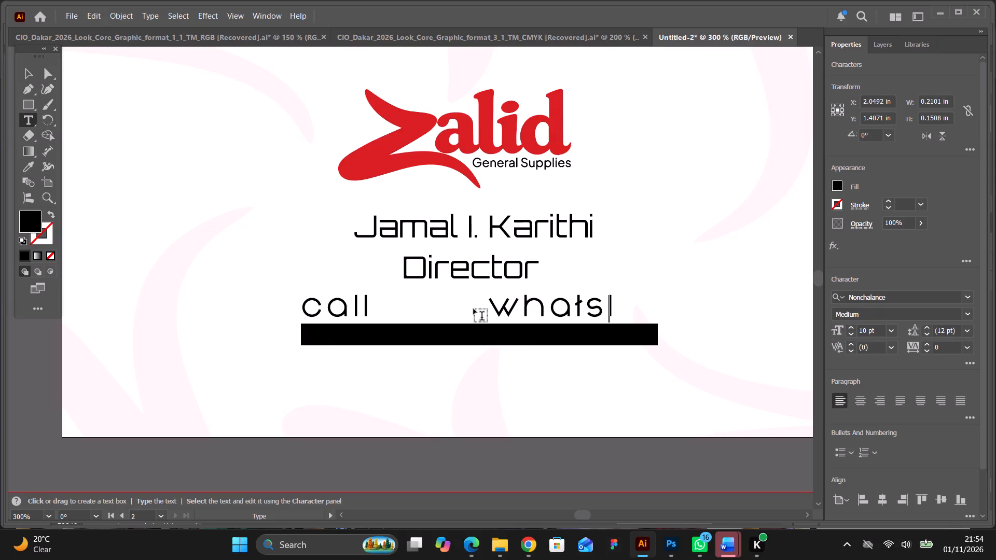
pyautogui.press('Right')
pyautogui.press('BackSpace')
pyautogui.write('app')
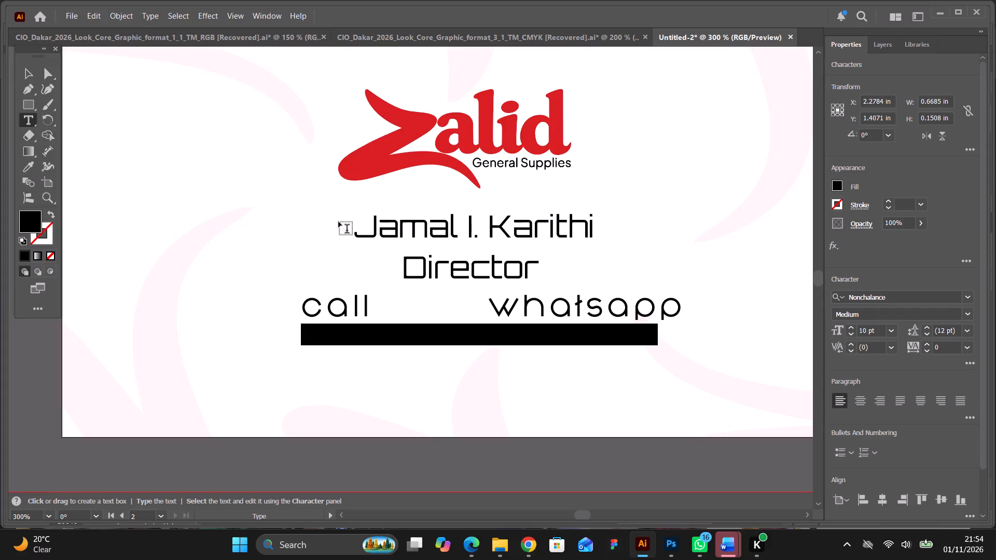
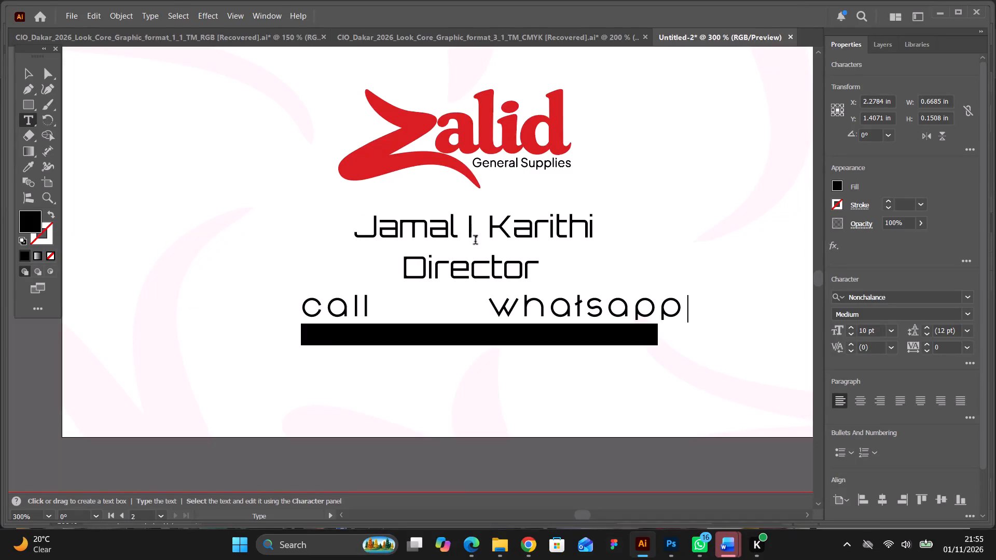
# Delete the unfinished "whatsapp" and "call" text labels above the contact line, leaving the contact line in place.
pyautogui.hotkey('ctrl', 'z')
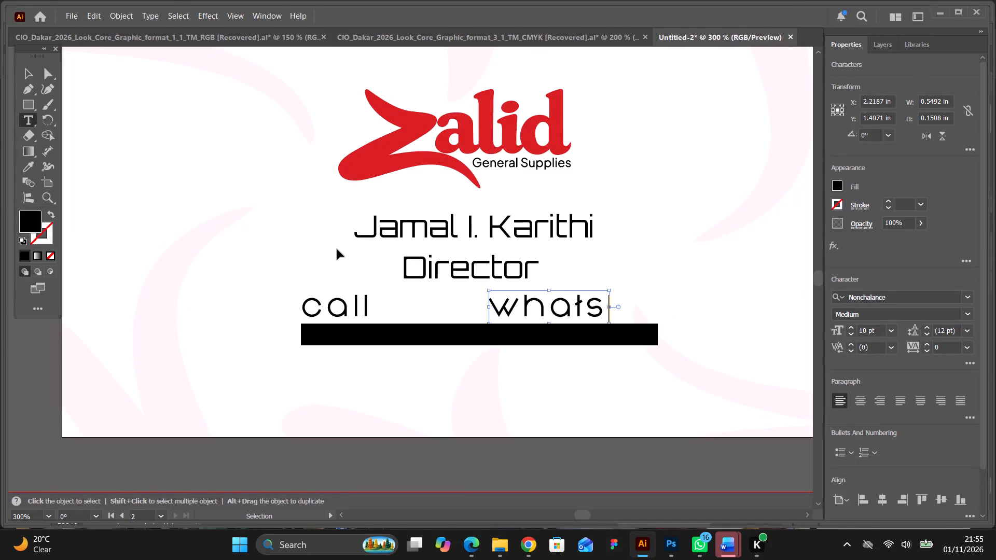
pyautogui.hotkey('ctrl', 'z')
pyautogui.click(32, 72)
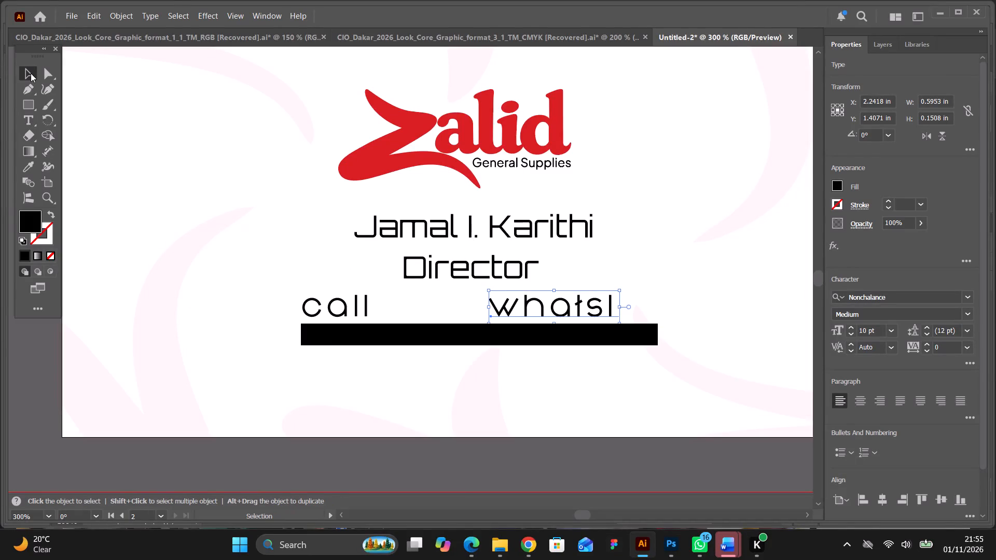
pyautogui.press('BackSpace')
pyautogui.click(327, 310)
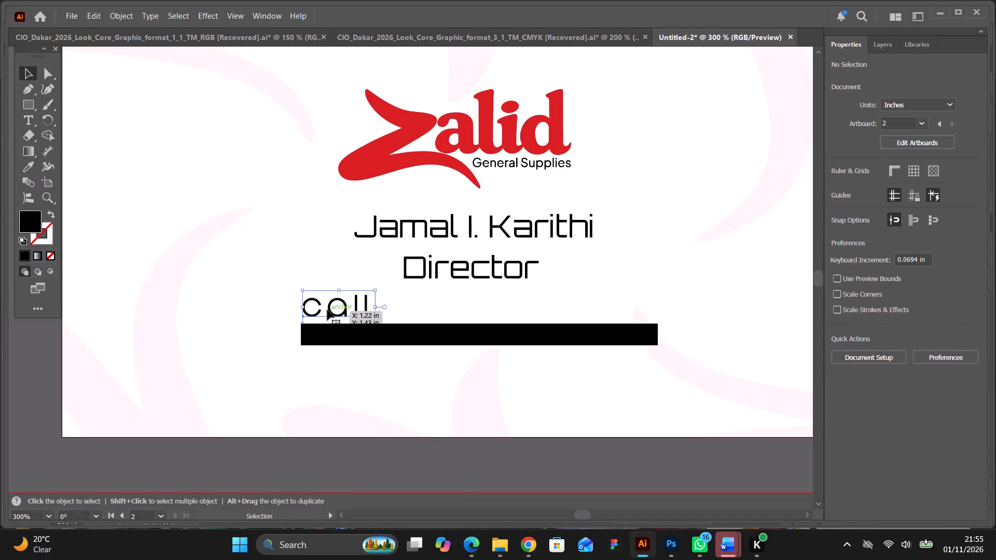
pyautogui.press('BackSpace')
# Switch to Chrome, search Google for "vecteezy" in a new tab and open the Vecteezy website.
pyautogui.click(536, 539)
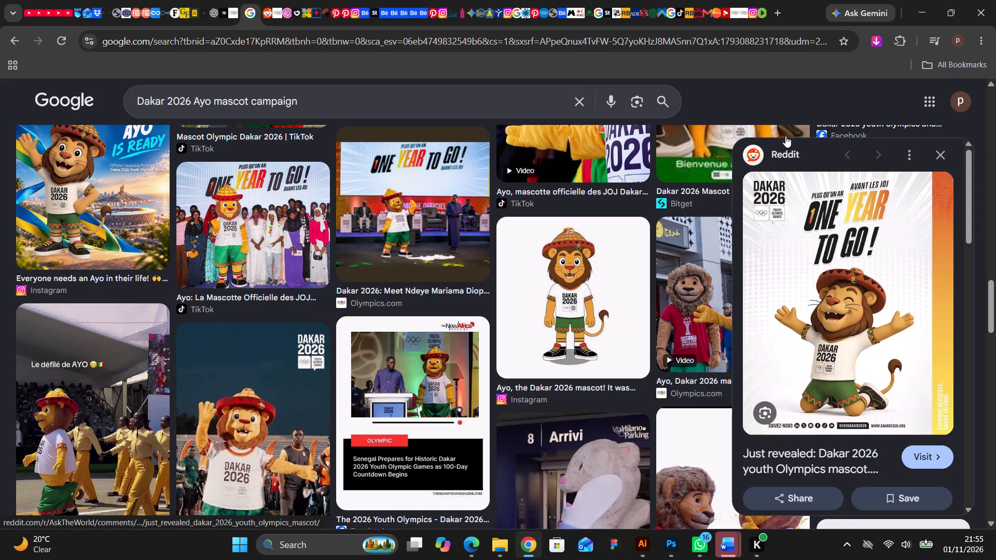
pyautogui.click(778, 17)
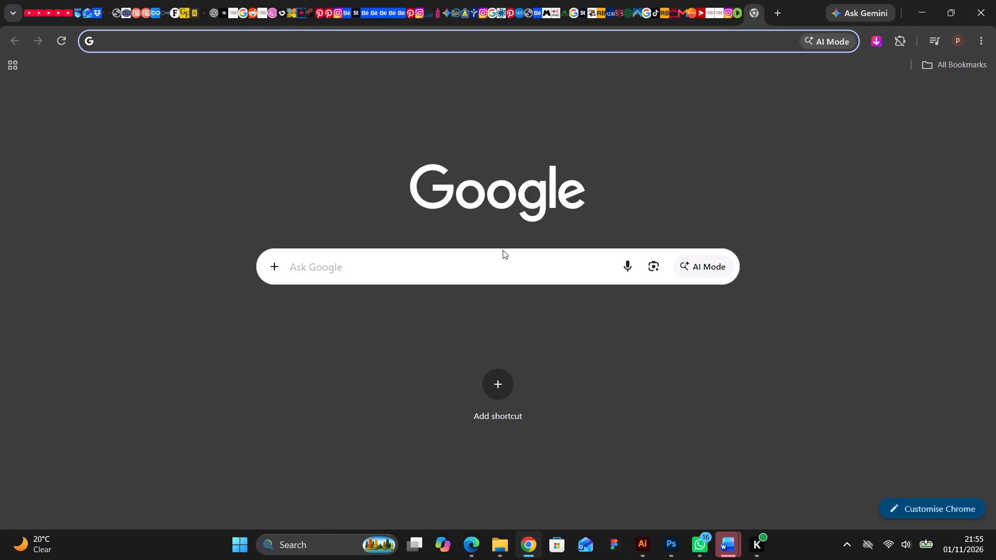
pyautogui.click(496, 259)
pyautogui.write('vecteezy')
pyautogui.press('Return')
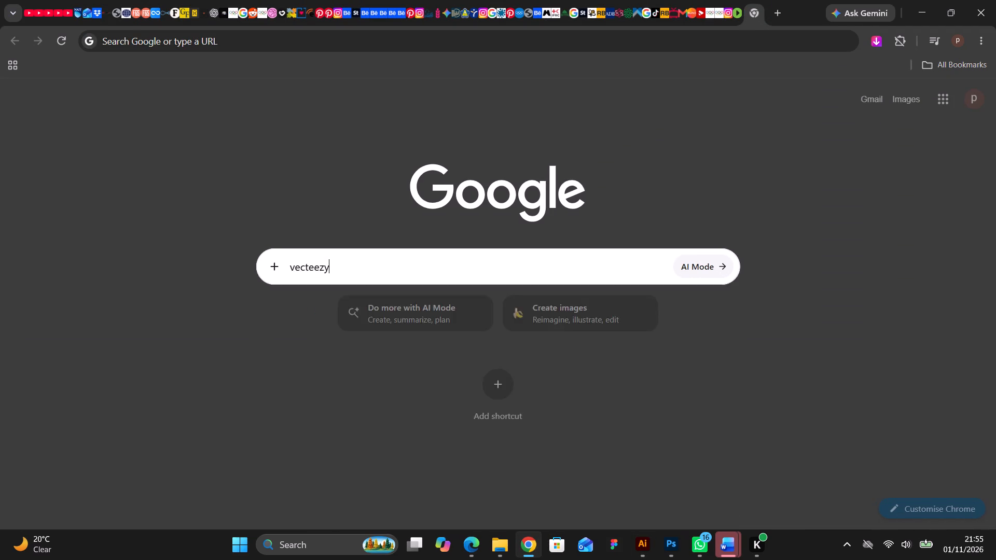
pyautogui.click(422, 279)
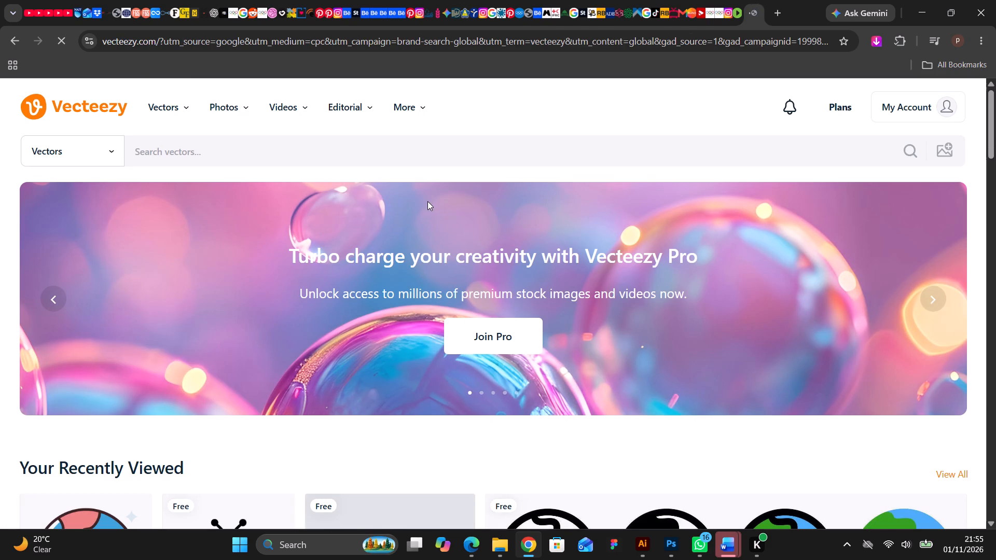
# Search Vecteezy's vectors for "whats app icon".
pyautogui.click(304, 145)
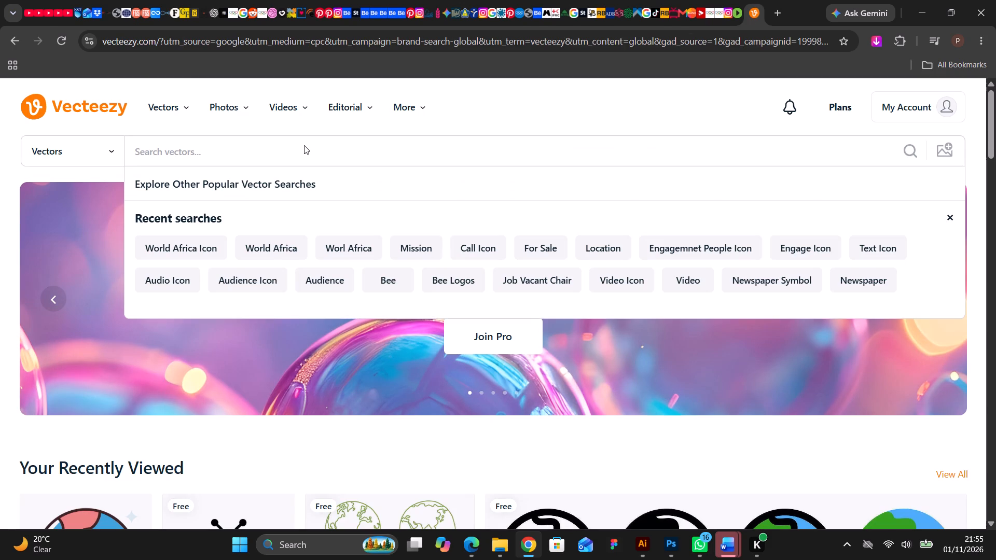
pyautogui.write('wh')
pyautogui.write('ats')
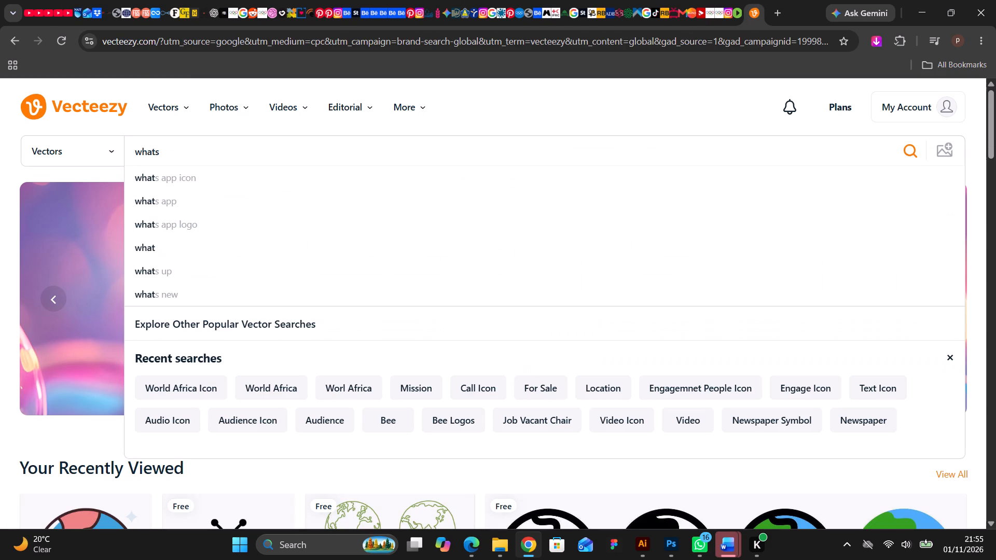
pyautogui.click(286, 176)
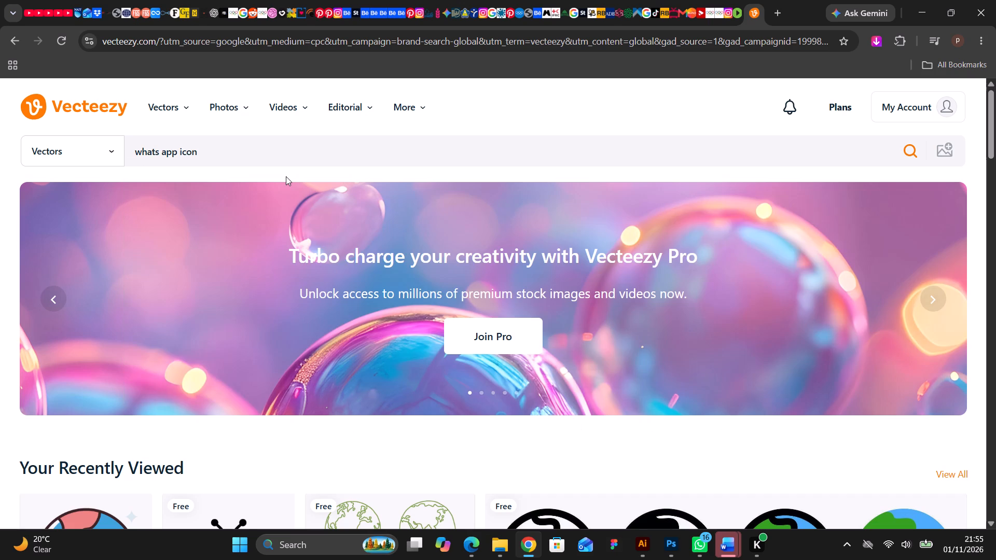
# Examine the WhatsApp icon vector results, comparing the free designs for one suited to the business card's contact line.
pyautogui.scroll(-4, 290, 181)
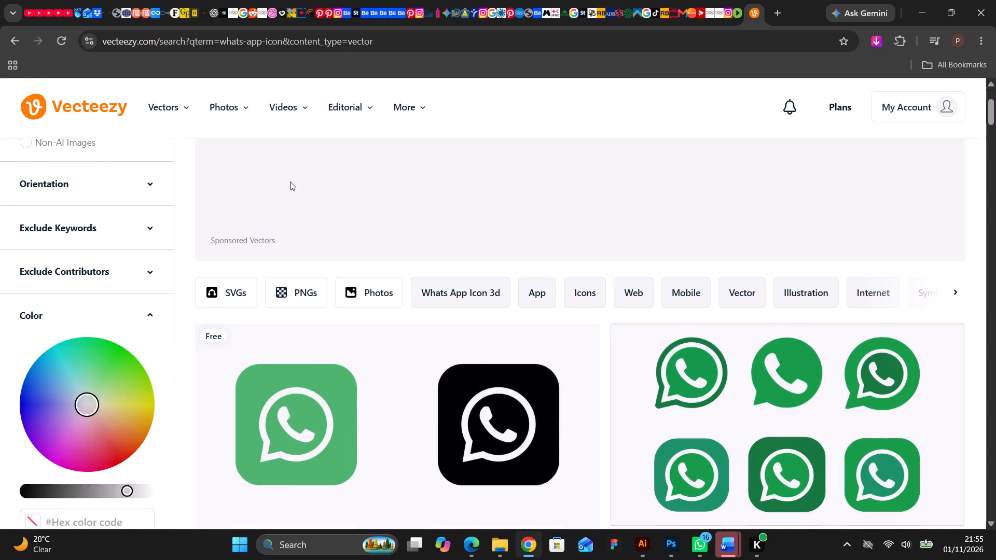
pyautogui.scroll(-4, 290, 181)
pyautogui.scroll(2, 290, 181)
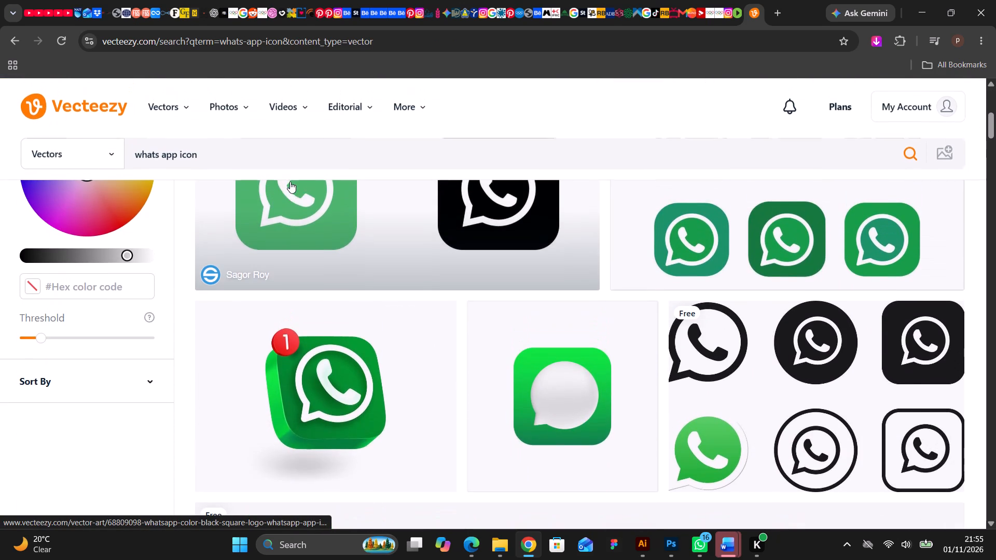
pyautogui.scroll(1, 565, 244)
pyautogui.scroll(-7, 564, 251)
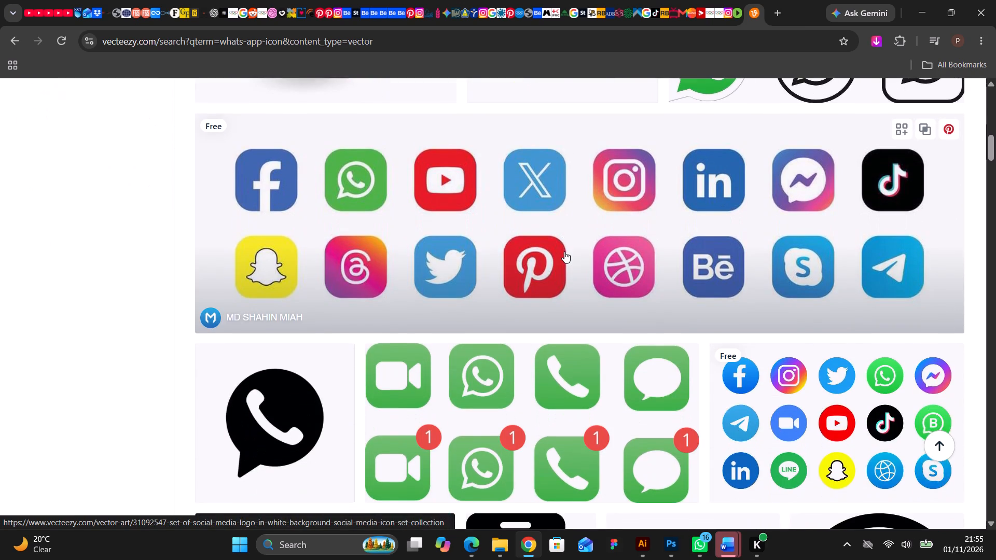
pyautogui.scroll(-6, 564, 251)
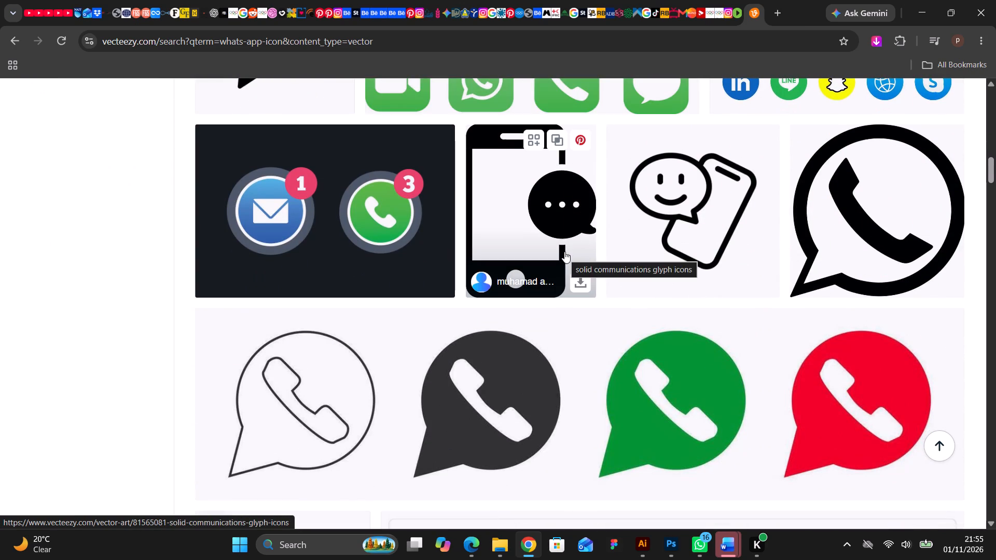
pyautogui.scroll(16, 564, 251)
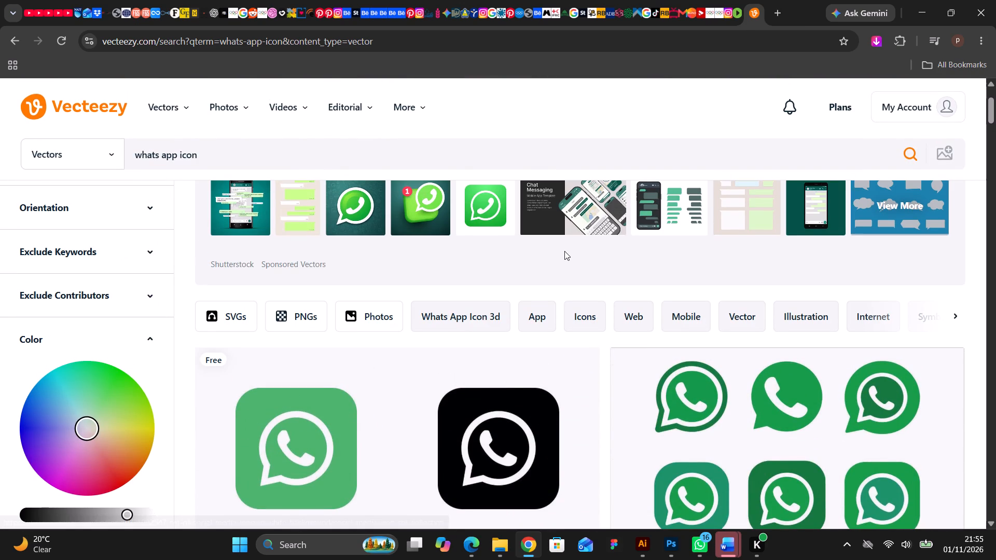
pyautogui.scroll(-2, 564, 251)
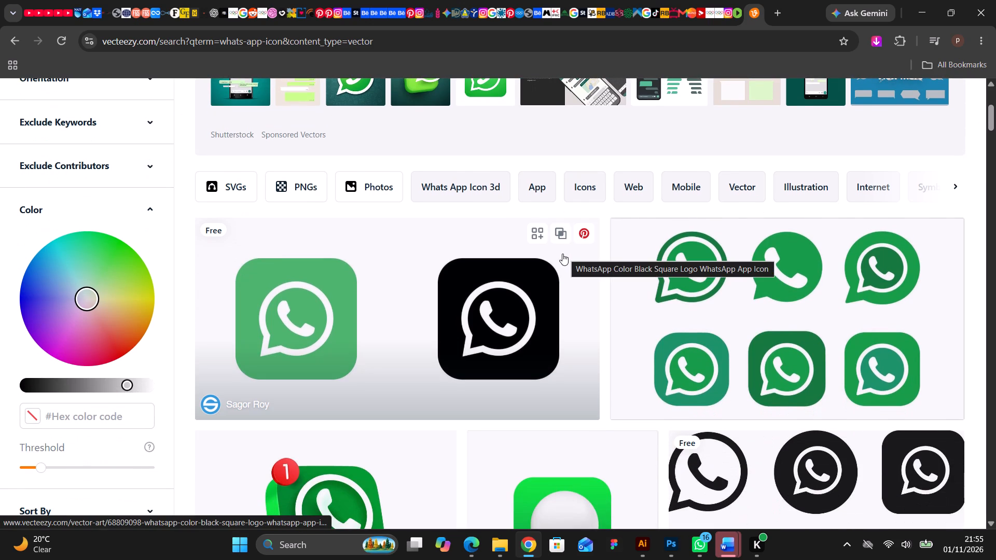
pyautogui.scroll(-1, 571, 278)
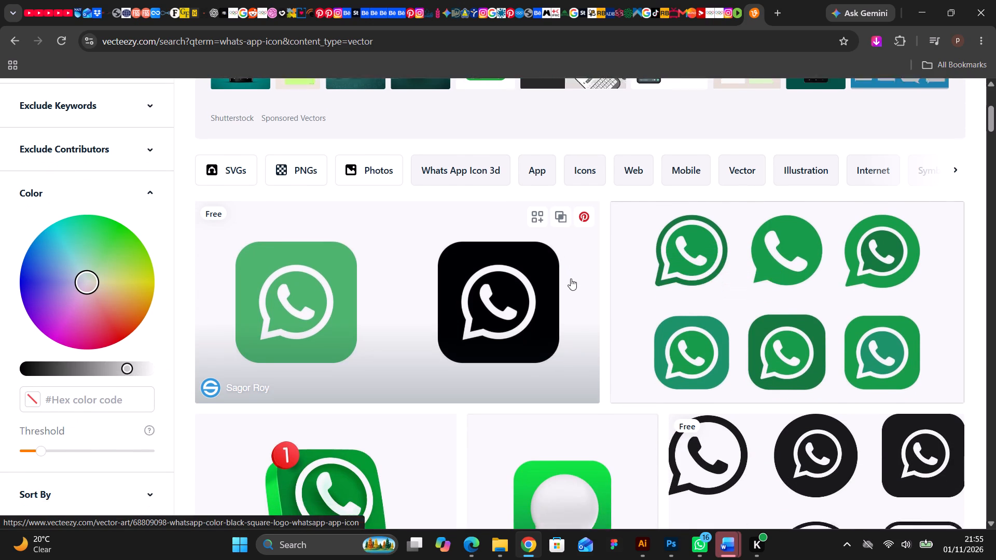
pyautogui.scroll(-1, 571, 278)
pyautogui.scroll(3, 571, 278)
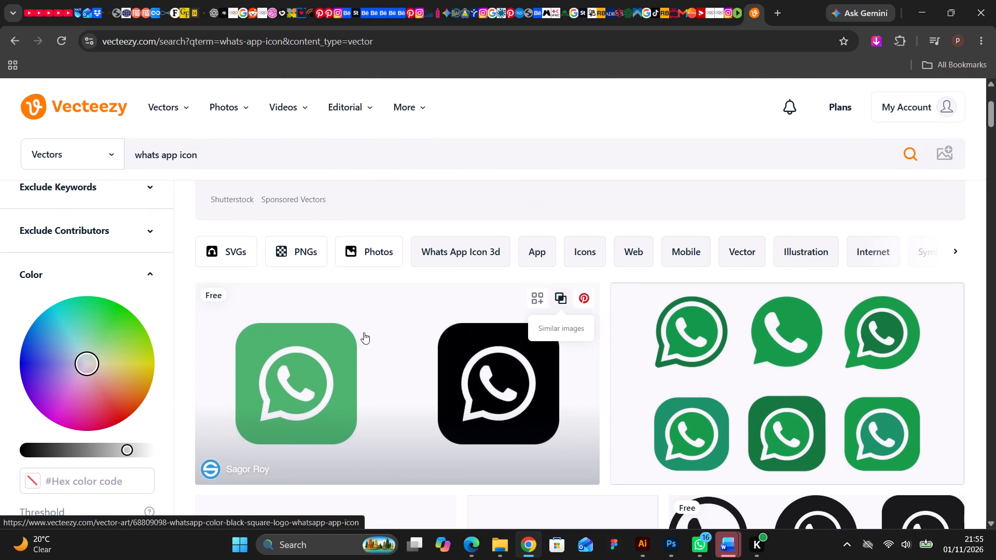
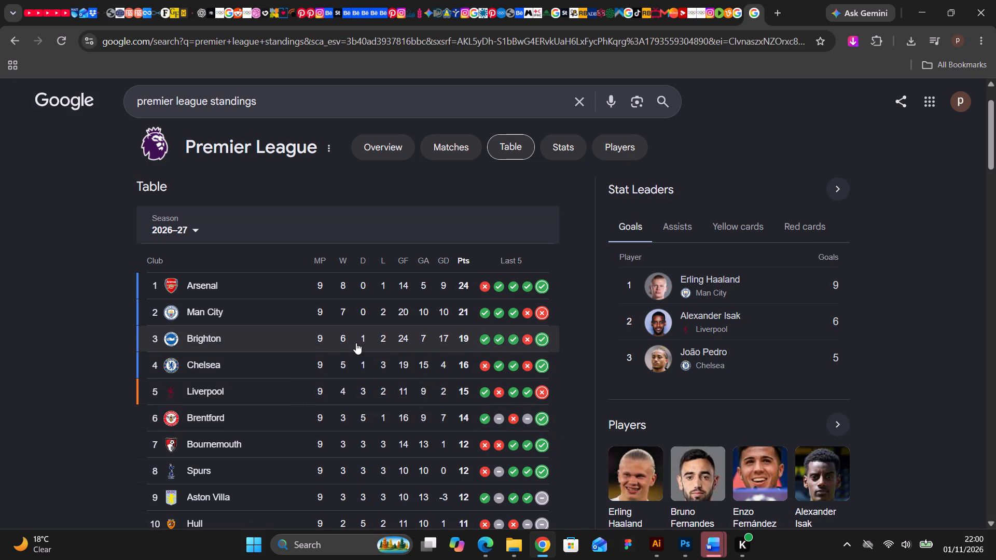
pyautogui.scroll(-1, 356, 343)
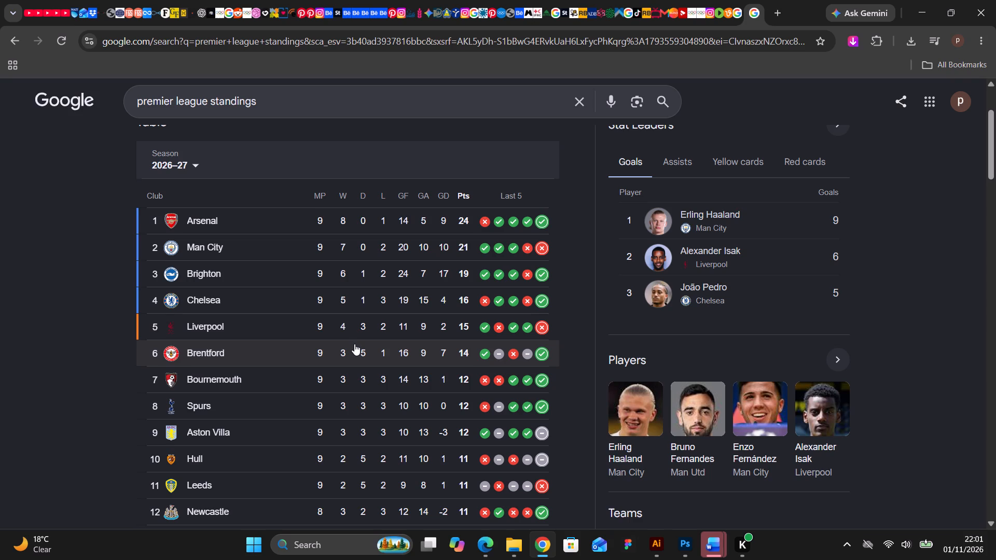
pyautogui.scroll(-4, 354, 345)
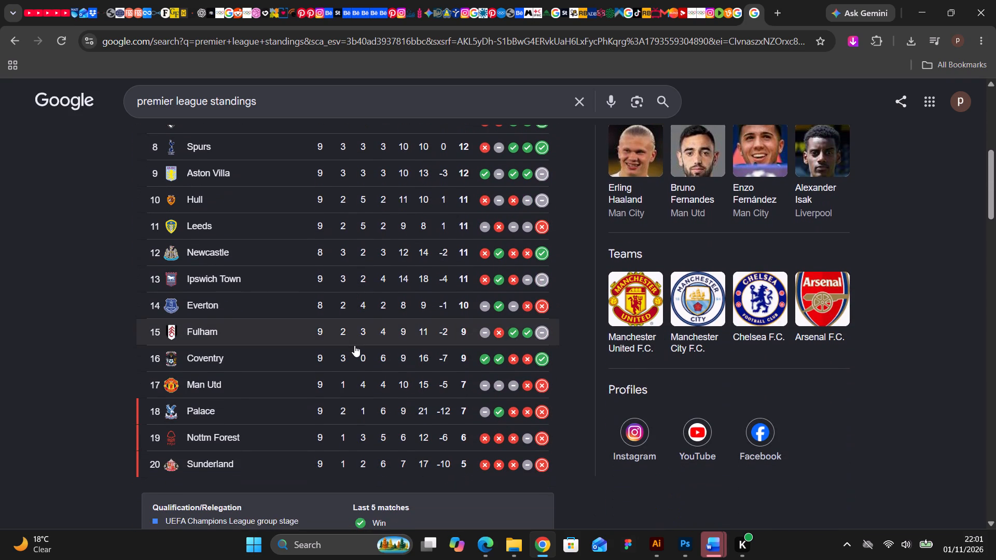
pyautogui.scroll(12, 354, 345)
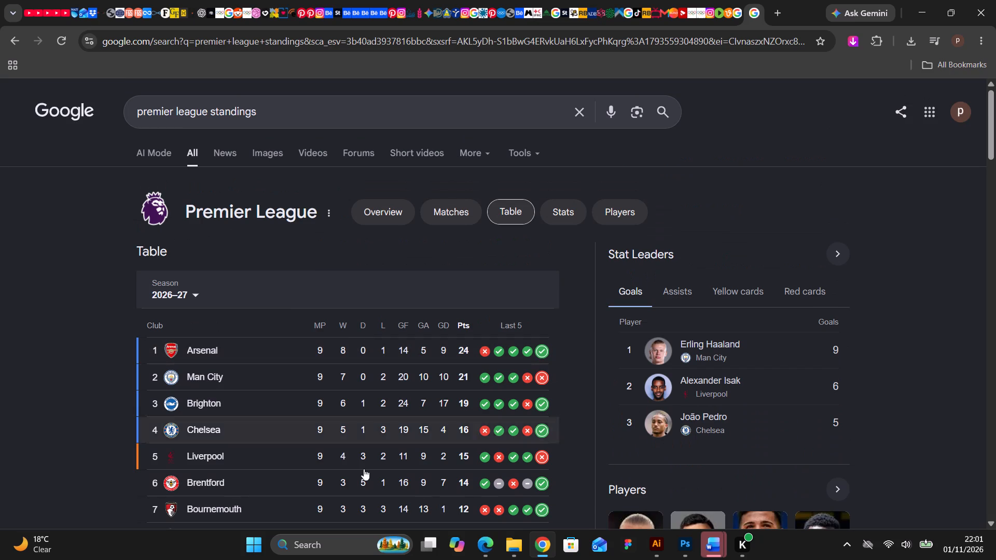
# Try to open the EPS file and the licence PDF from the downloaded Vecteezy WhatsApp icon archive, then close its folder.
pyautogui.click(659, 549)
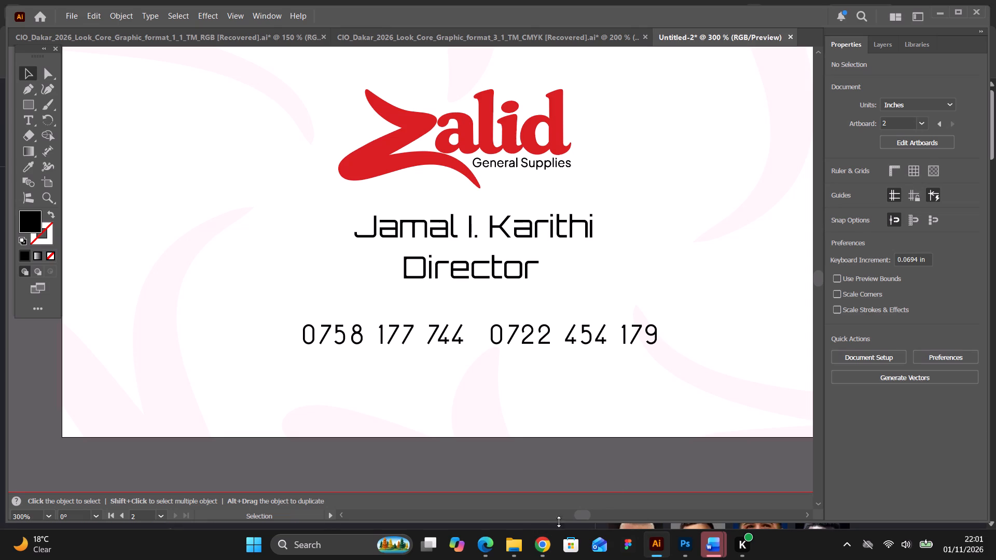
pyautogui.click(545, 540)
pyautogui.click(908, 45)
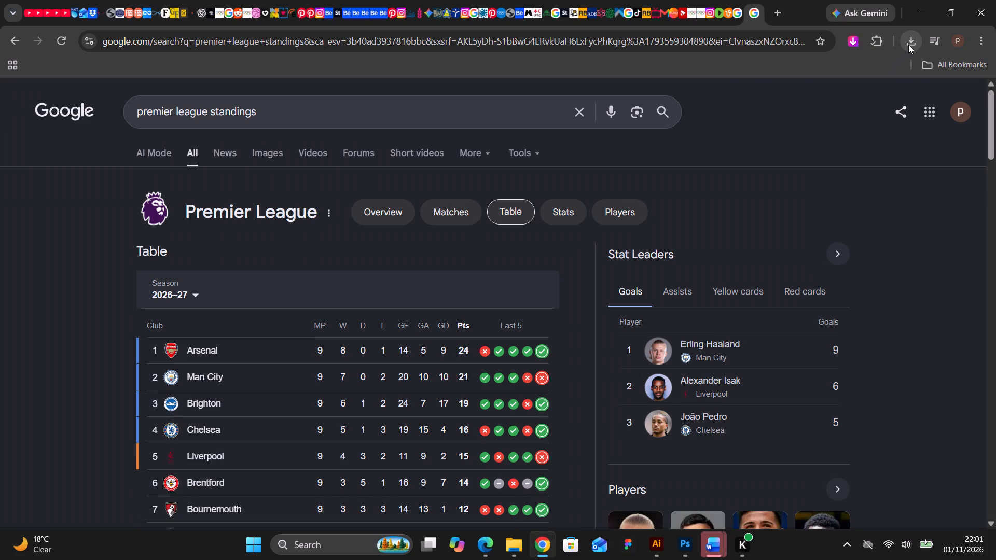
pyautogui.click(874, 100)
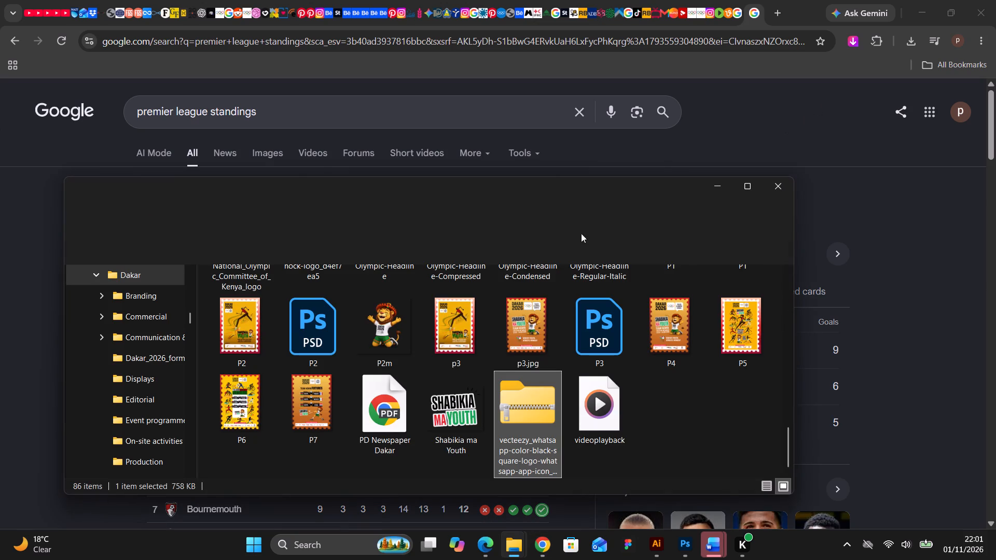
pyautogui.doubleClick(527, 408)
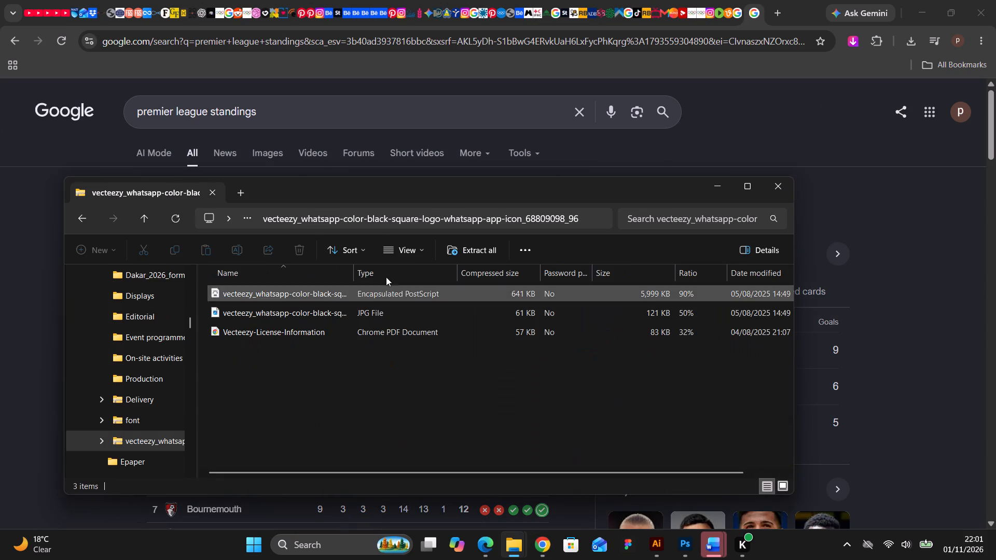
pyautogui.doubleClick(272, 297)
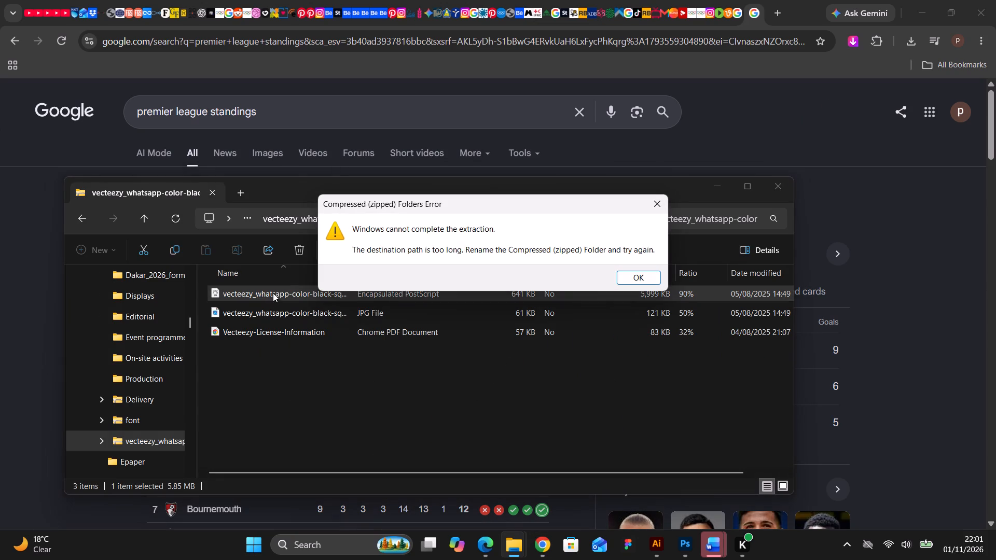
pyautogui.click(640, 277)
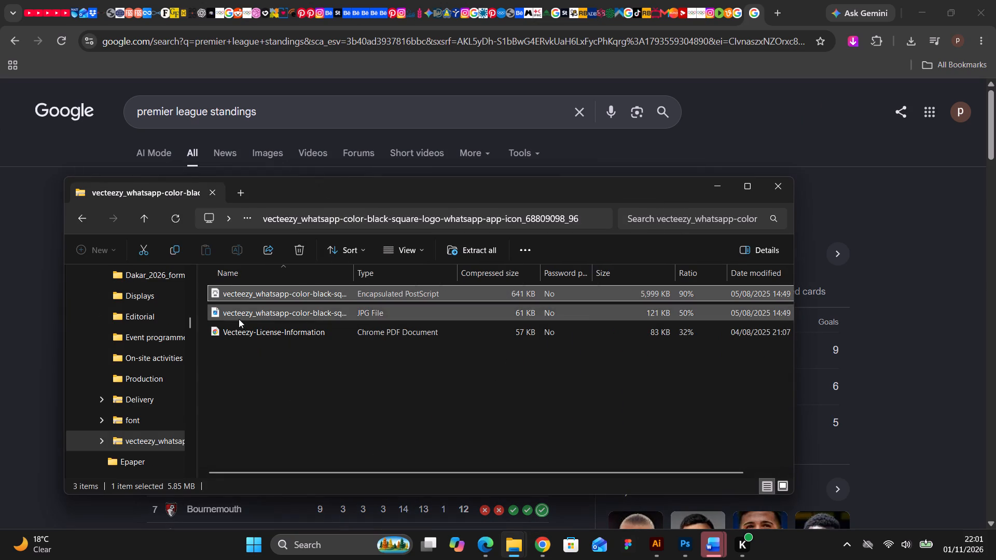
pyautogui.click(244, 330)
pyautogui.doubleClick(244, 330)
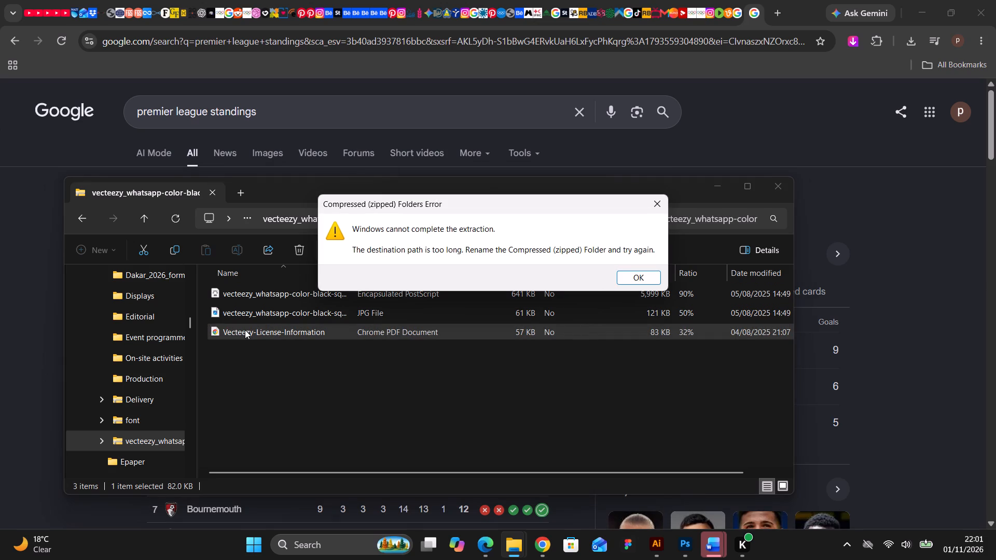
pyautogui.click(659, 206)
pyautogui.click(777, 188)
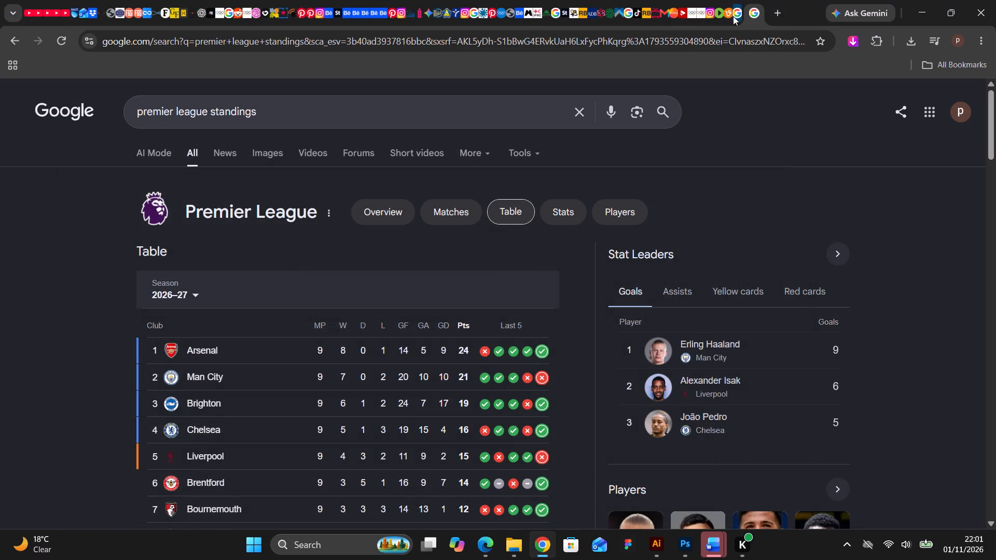
# Return to Vecteezy's WhatsApp icon vector results in Chrome and look through them for suitable free call and WhatsApp icons.
pyautogui.click(728, 15)
pyautogui.scroll(20, 583, 209)
pyautogui.scroll(1, 583, 209)
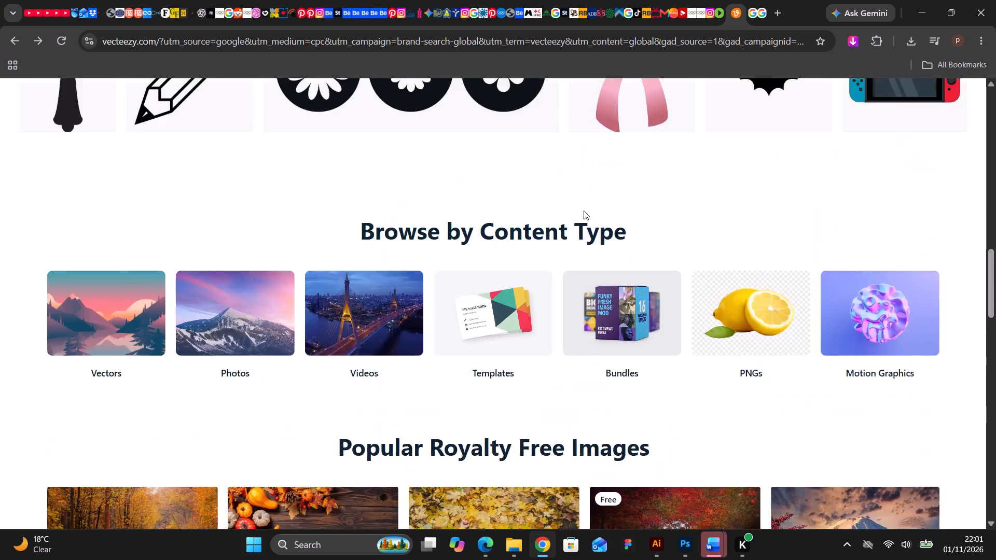
pyautogui.scroll(20, 584, 211)
pyautogui.scroll(11, 584, 211)
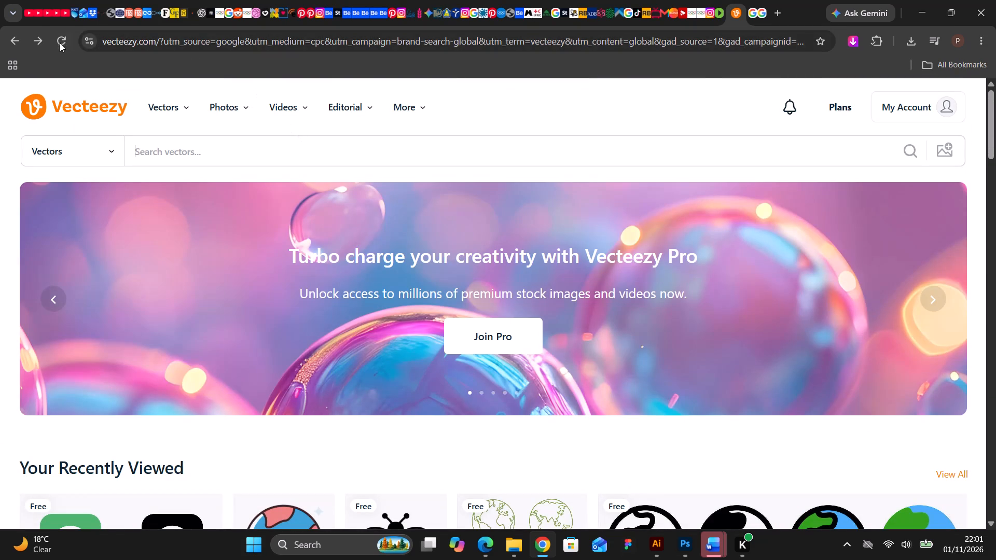
pyautogui.click(40, 41)
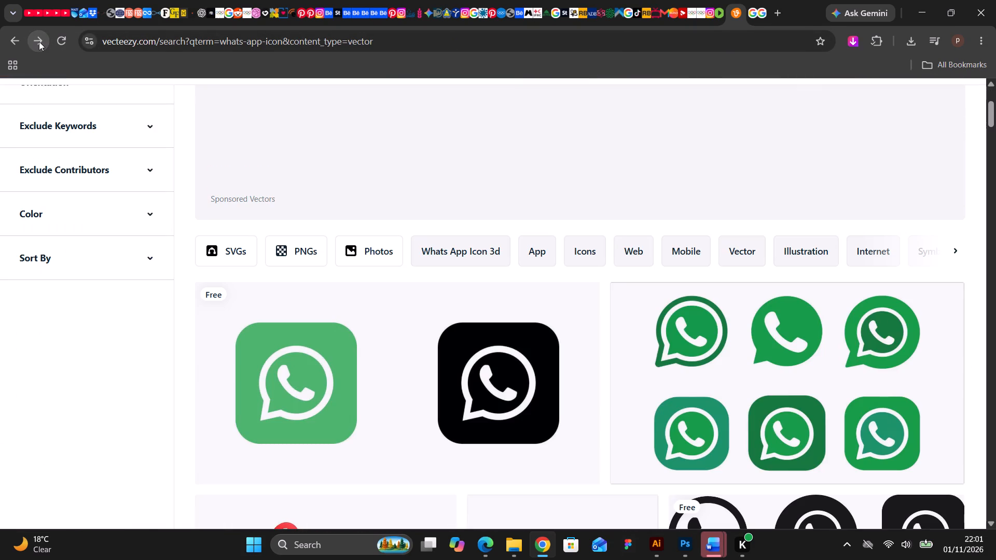
pyautogui.scroll(-7, 539, 328)
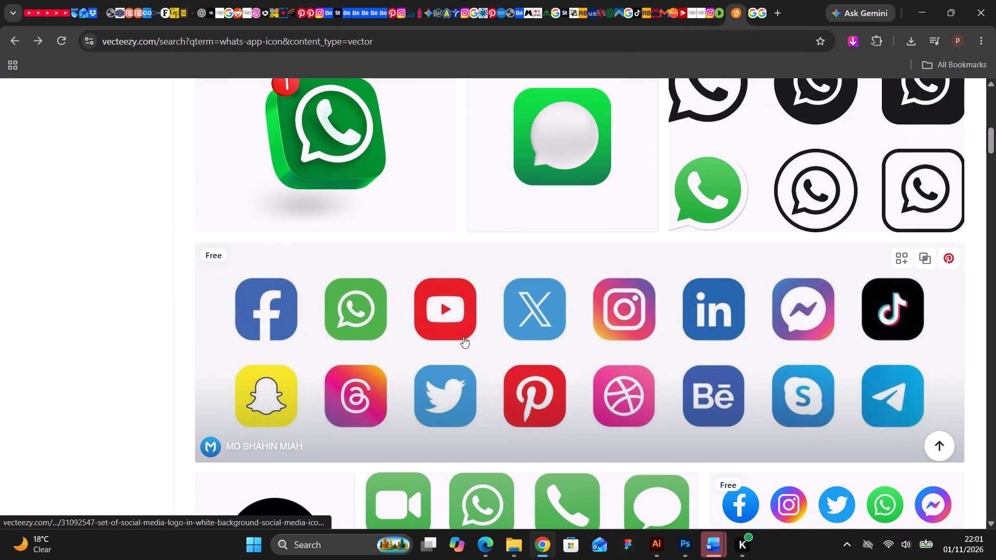
pyautogui.scroll(-1, 435, 385)
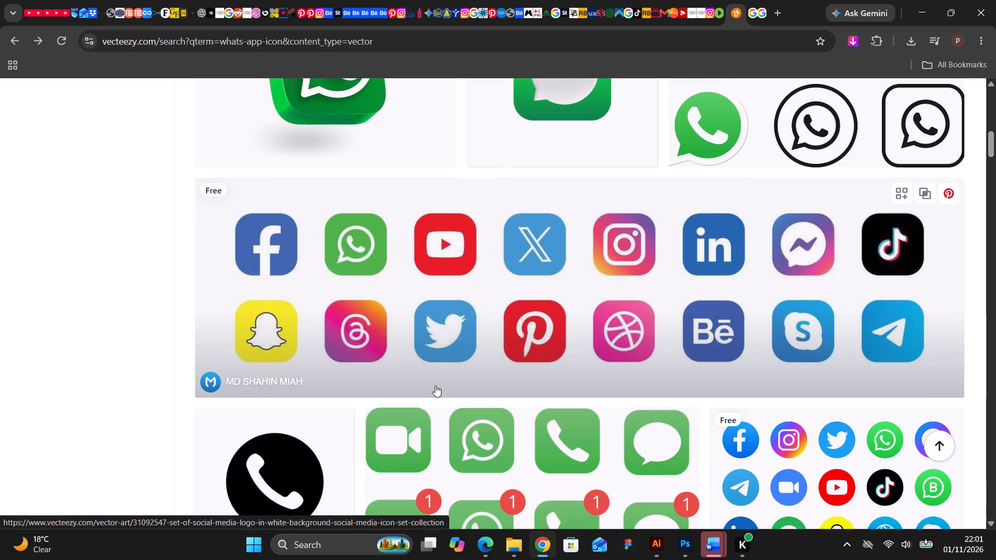
pyautogui.scroll(-5, 435, 385)
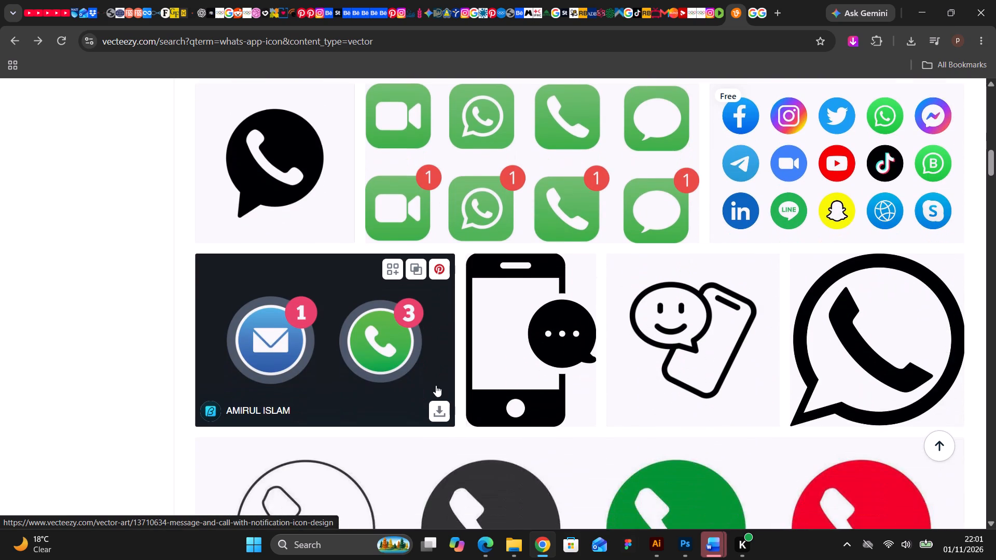
pyautogui.scroll(-3, 436, 385)
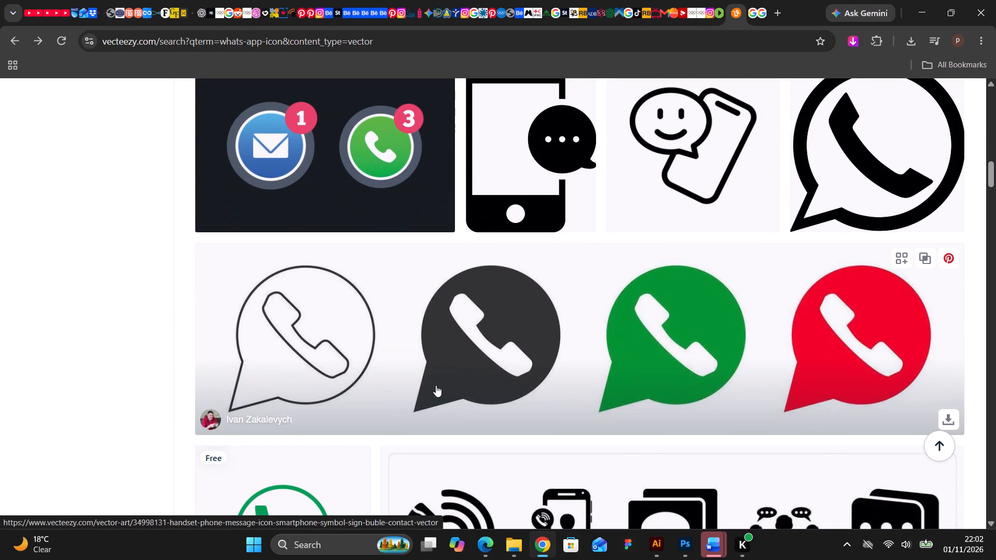
pyautogui.scroll(-4, 436, 385)
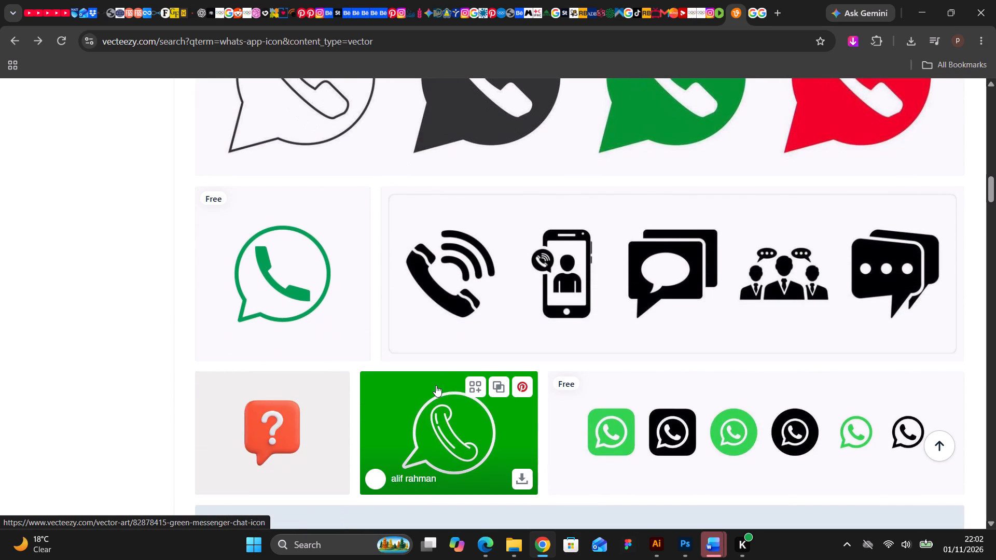
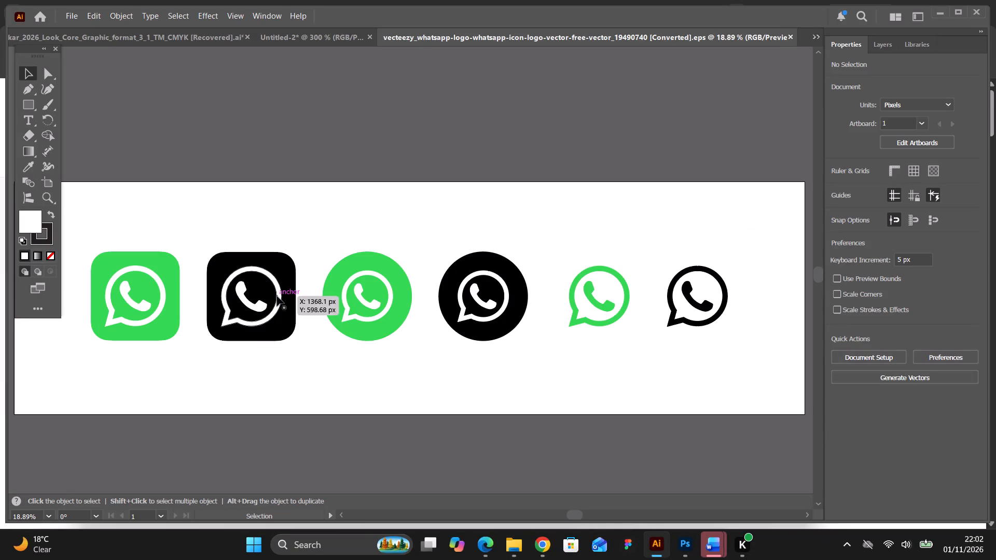
# Move the white background rectangle off the WhatsApp icons and delete it.
pyautogui.click(176, 233)
pyautogui.moveTo(208, 226); pyautogui.dragTo(510, 235)
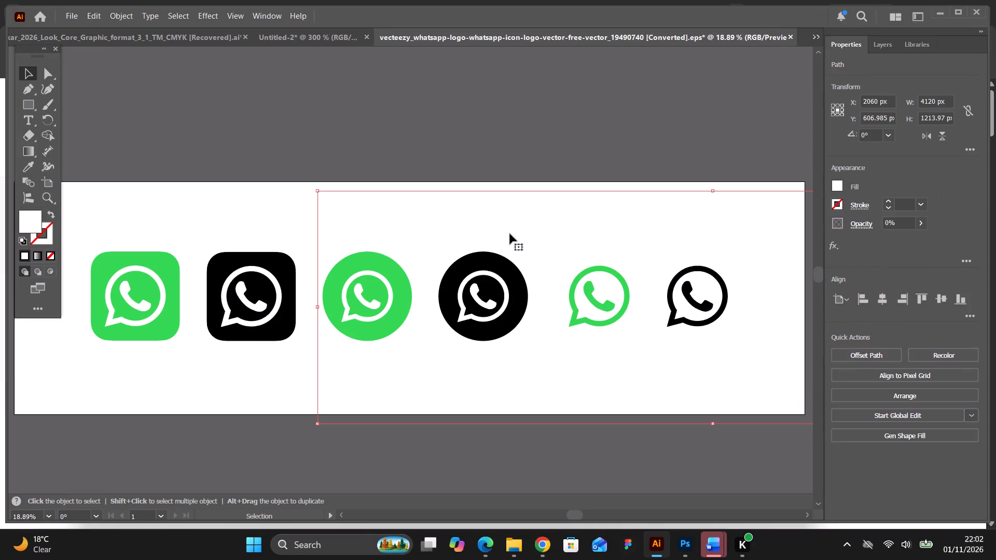
pyautogui.moveTo(402, 225); pyautogui.dragTo(684, 235)
pyautogui.press('BackSpace')
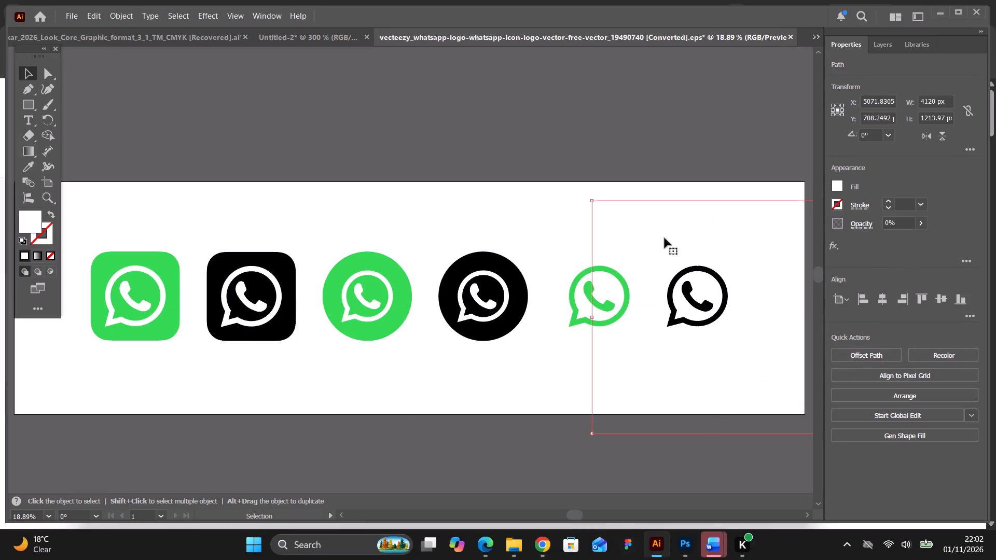
# Copy the green rounded-square WhatsApp icon and paste it into the Untitled-2 business card document.
pyautogui.moveTo(223, 234); pyautogui.dragTo(301, 352)
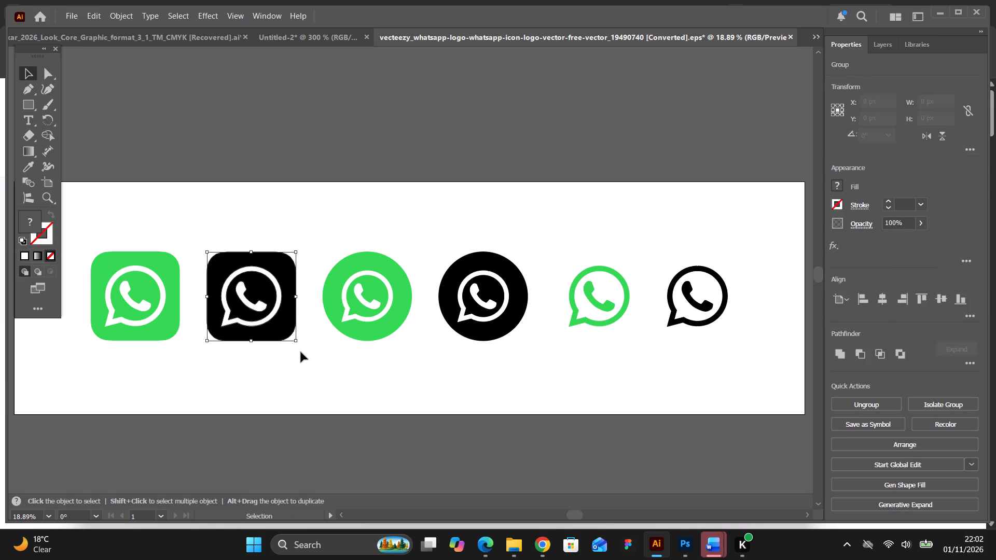
pyautogui.moveTo(107, 229); pyautogui.dragTo(168, 330)
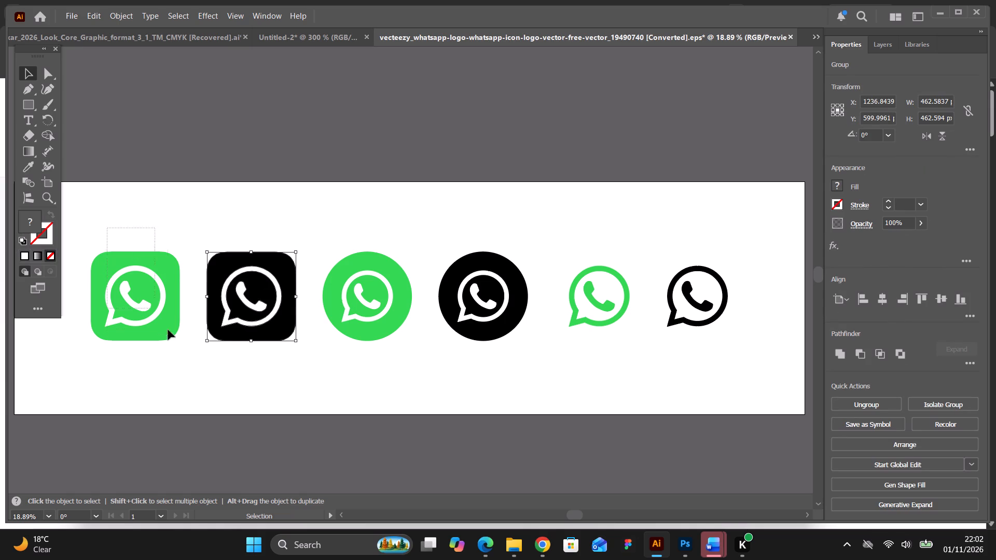
pyautogui.moveTo(168, 330); pyautogui.dragTo(169, 339)
pyautogui.hotkey('ctrl', 'c')
pyautogui.click(316, 39)
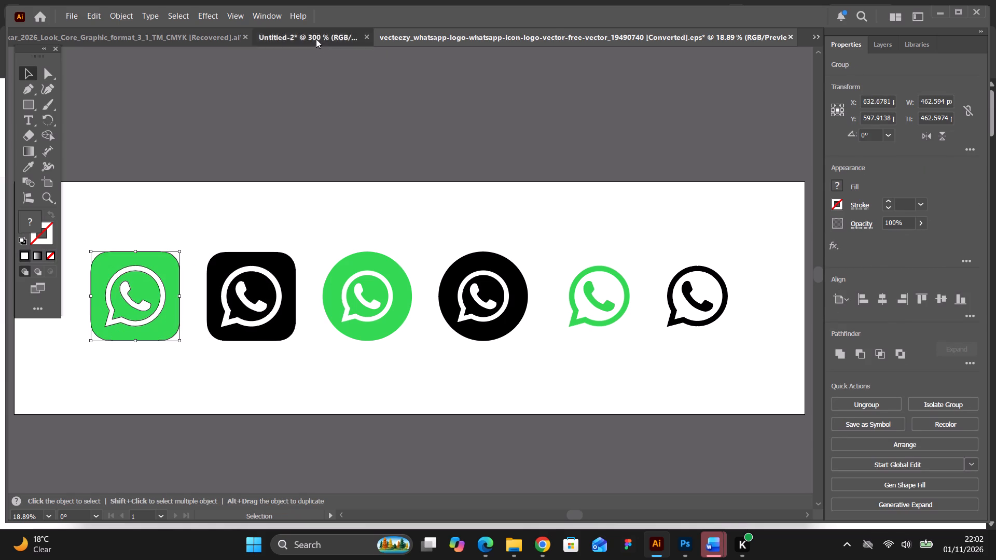
pyautogui.click(258, 208)
pyautogui.hotkey('ctrl', 'v')
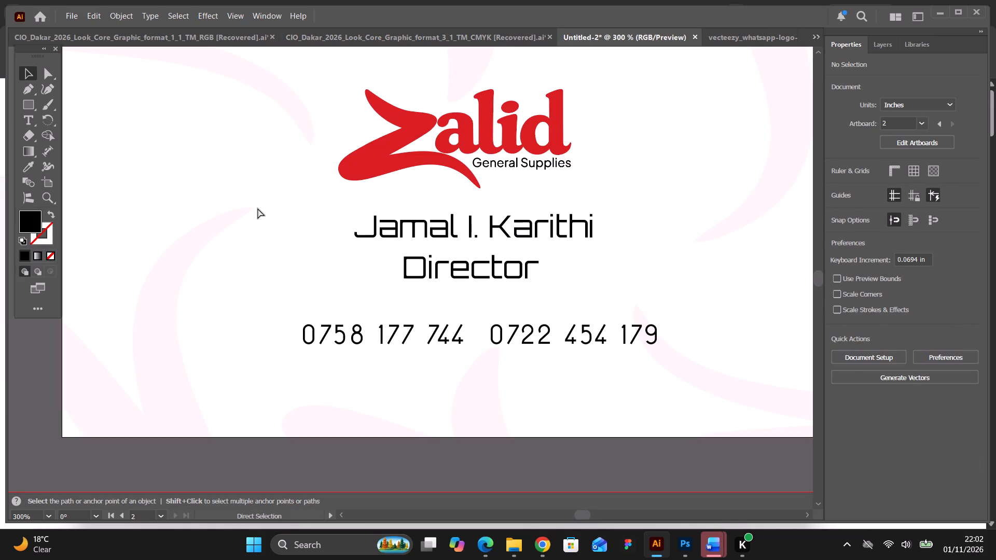
# Scale the pasted WhatsApp icon down proportionally about its centre to about 0.1 in square.
pyautogui.scroll(20, 363, 188)
pyautogui.scroll(16, 363, 188)
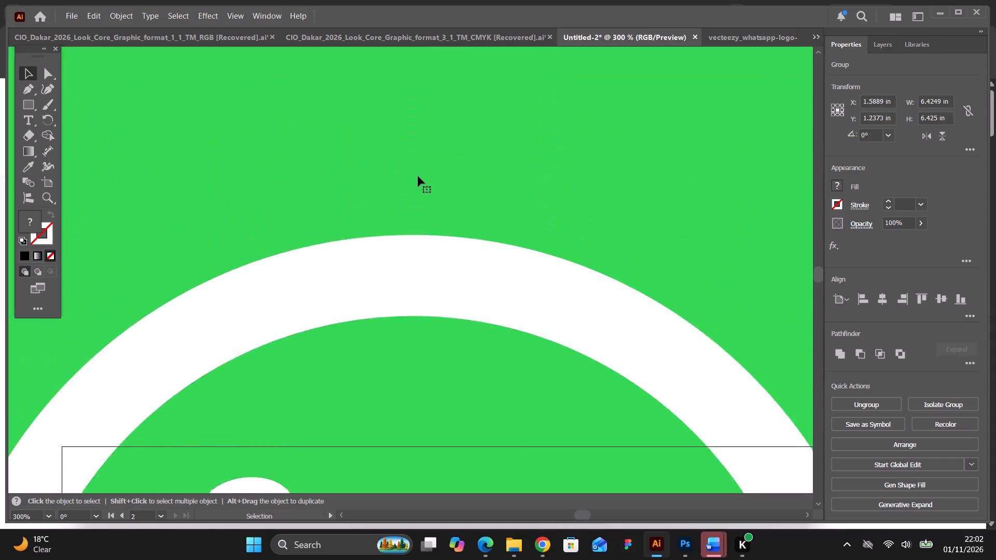
pyautogui.scroll(15, 418, 176)
pyautogui.keyDown('alt'); pyautogui.keyDown('shift'); pyautogui.moveTo(412, 187); pyautogui.dragTo(413, 359); pyautogui.keyUp('shift'); pyautogui.keyUp('alt')
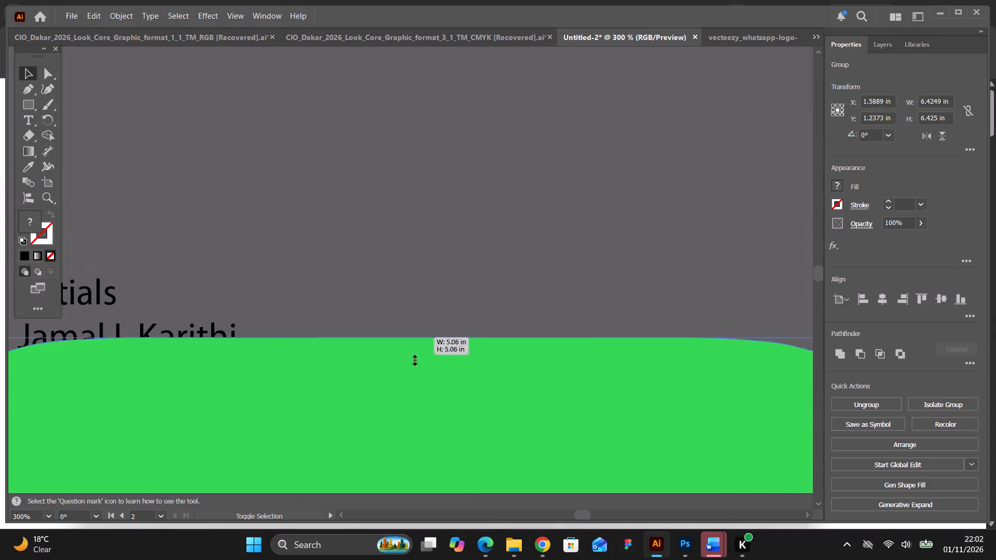
pyautogui.keyDown('alt'); pyautogui.keyDown('shift'); pyautogui.moveTo(413, 359); pyautogui.dragTo(412, 432); pyautogui.keyUp('shift'); pyautogui.keyUp('alt')
pyautogui.scroll(-20, 416, 295)
pyautogui.scroll(-10, 416, 295)
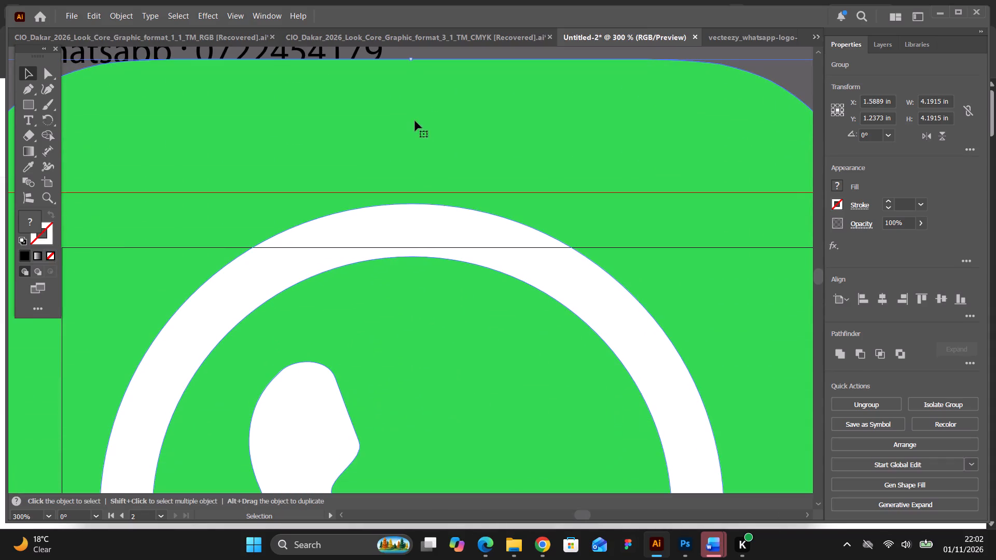
pyautogui.keyDown('alt'); pyautogui.keyDown('shift'); pyautogui.moveTo(410, 59); pyautogui.dragTo(423, 381); pyautogui.keyUp('shift'); pyautogui.keyUp('alt')
pyautogui.scroll(-20, 434, 360)
pyautogui.scroll(-2, 434, 360)
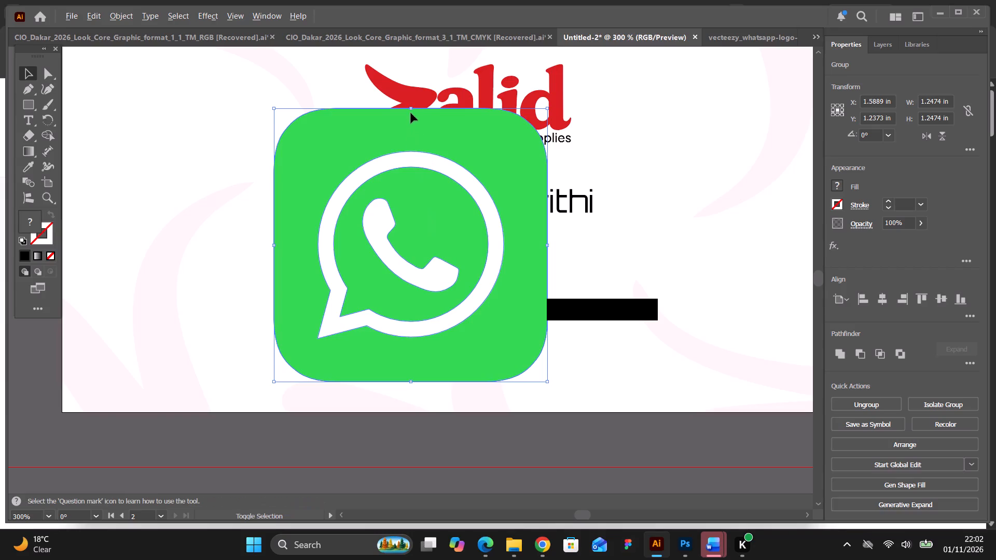
pyautogui.keyDown('alt'); pyautogui.keyDown('shift'); pyautogui.moveTo(411, 109); pyautogui.dragTo(406, 231); pyautogui.keyUp('shift'); pyautogui.keyUp('alt')
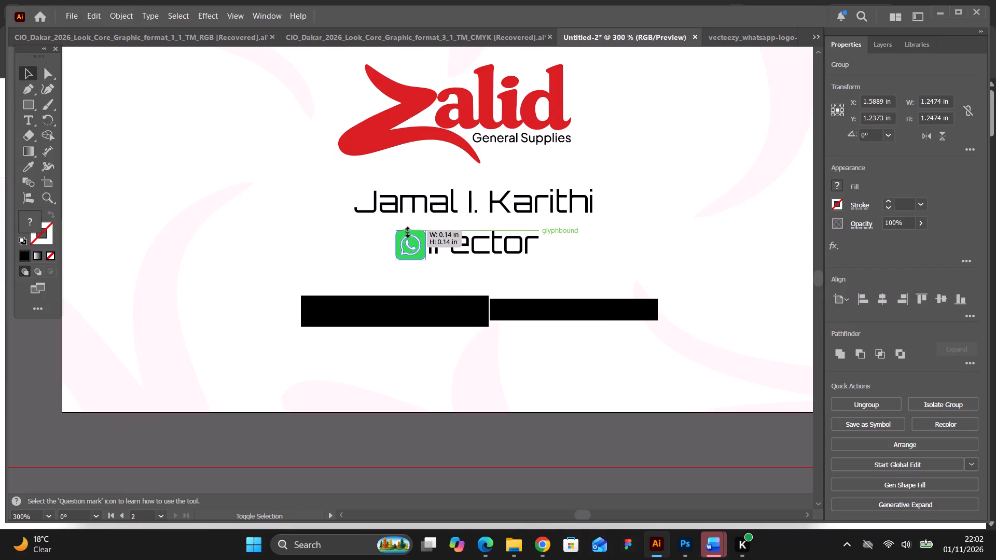
pyautogui.keyDown('alt'); pyautogui.keyDown('shift'); pyautogui.moveTo(406, 231); pyautogui.dragTo(407, 233); pyautogui.keyUp('shift'); pyautogui.keyUp('alt')
# Move the WhatsApp icon into the gap between the two phone numbers, at about X 1.89 in, Y 1.53 in.
pyautogui.moveTo(410, 244); pyautogui.dragTo(467, 302)
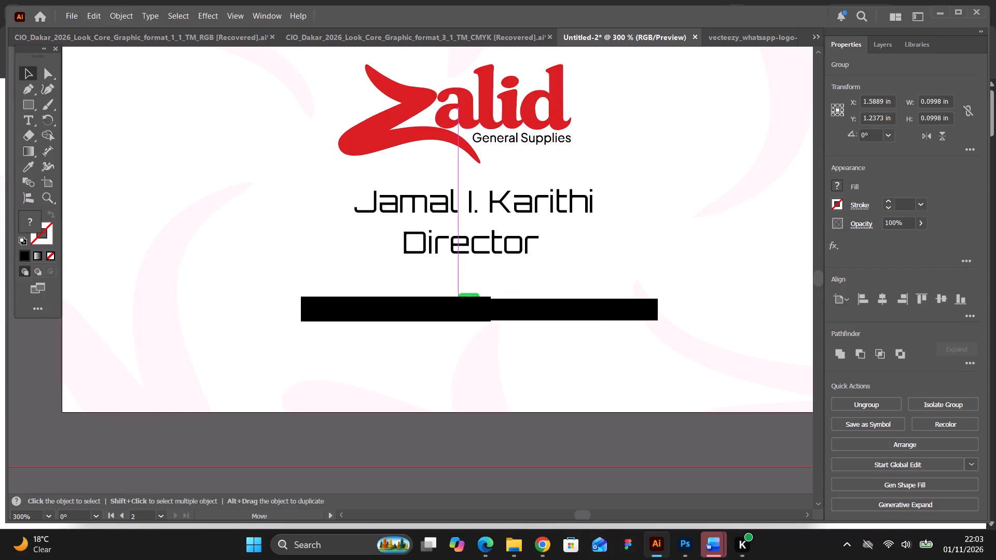
pyautogui.moveTo(467, 302); pyautogui.dragTo(477, 309)
pyautogui.click(518, 288)
pyautogui.click(481, 310)
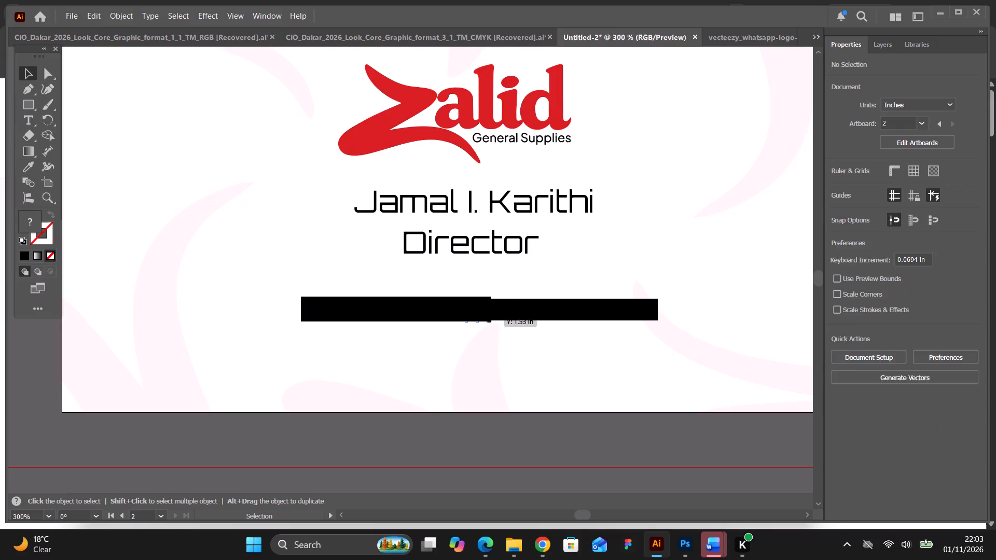
# Insert three spaces before the second phone number in the contact line to widen the gap.
pyautogui.doubleClick(502, 316)
pyautogui.click(492, 311)
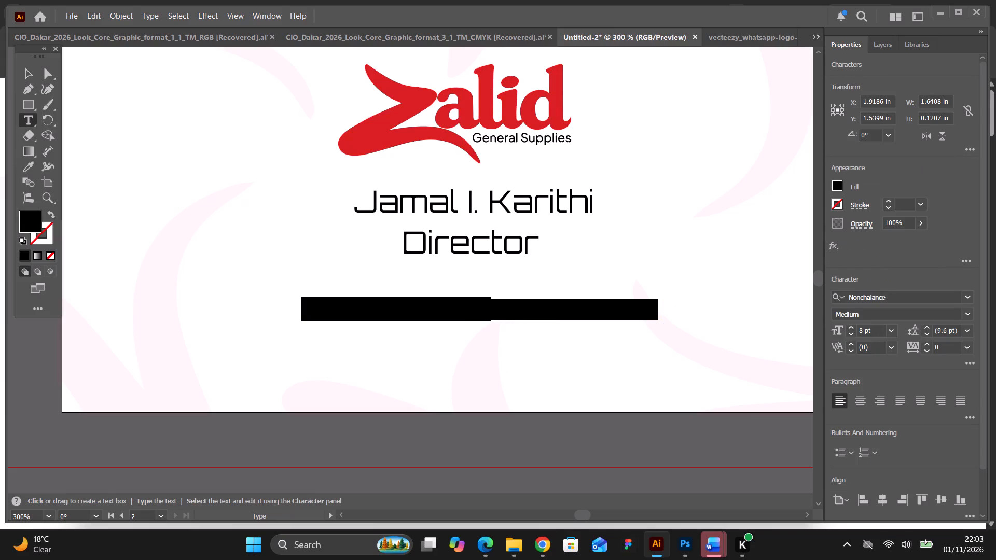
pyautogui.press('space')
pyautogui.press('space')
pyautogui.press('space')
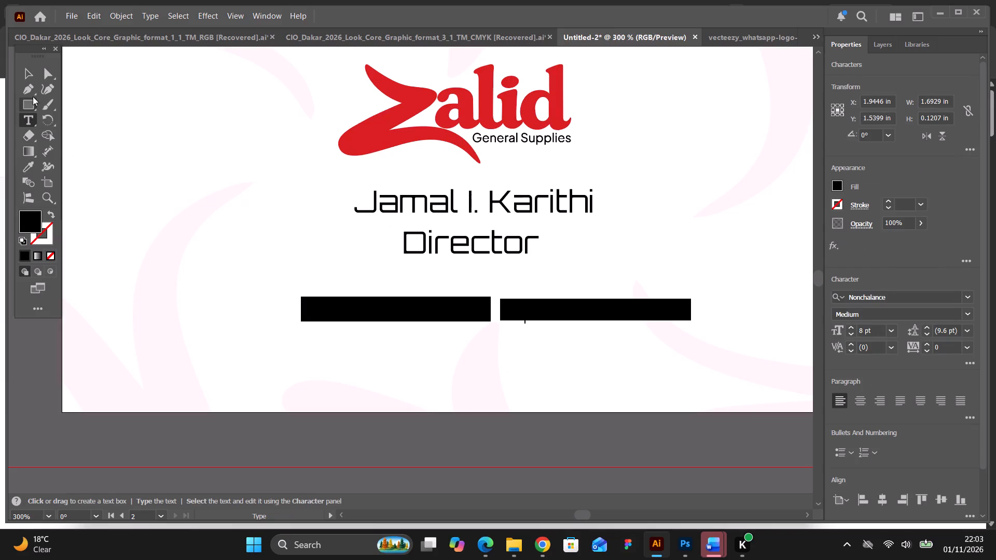
pyautogui.click(27, 76)
pyautogui.click(204, 237)
# Move the WhatsApp icon horizontally to about X 2.03 in, just before the second phone number.
pyautogui.click(486, 316)
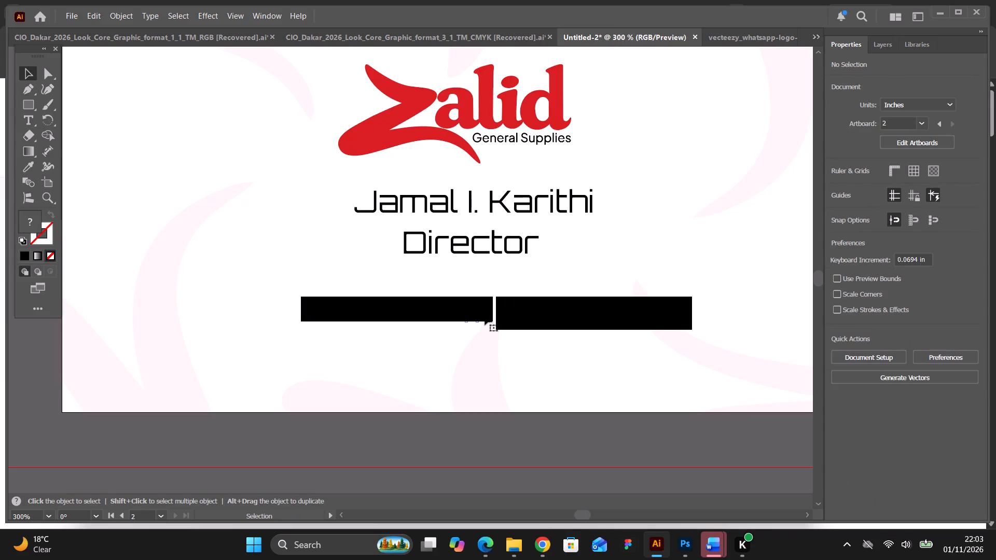
pyautogui.moveTo(482, 311); pyautogui.dragTo(515, 311)
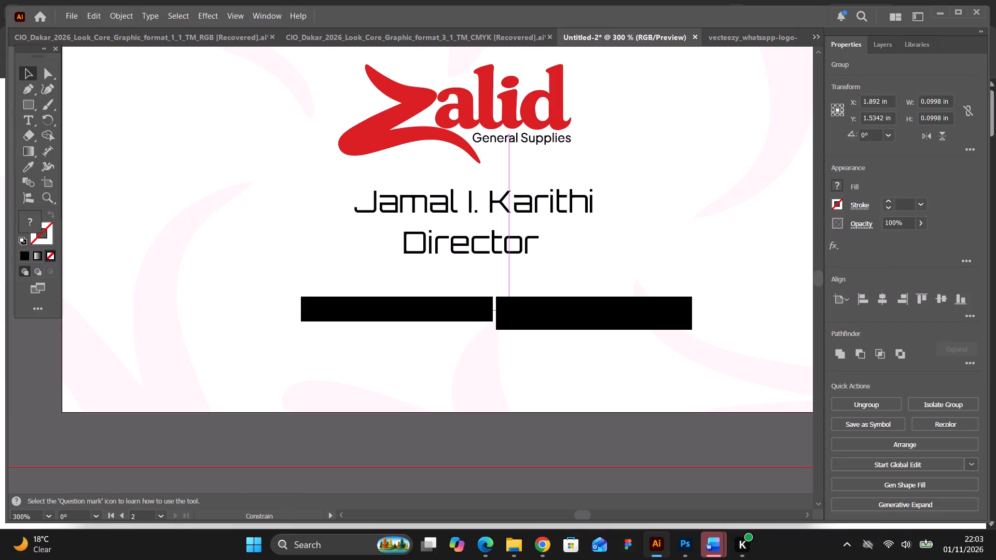
pyautogui.moveTo(515, 311); pyautogui.dragTo(514, 311)
pyautogui.click(520, 366)
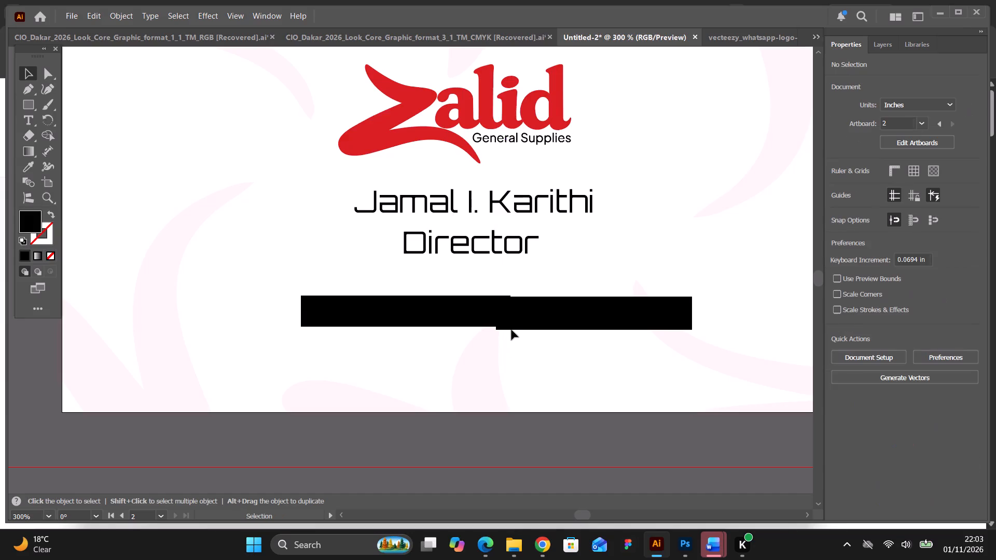
# Duplicate the WhatsApp icon horizontally to just before the first phone number, at about X 1.02 in.
pyautogui.click(513, 320)
pyautogui.moveTo(514, 315); pyautogui.dragTo(423, 318)
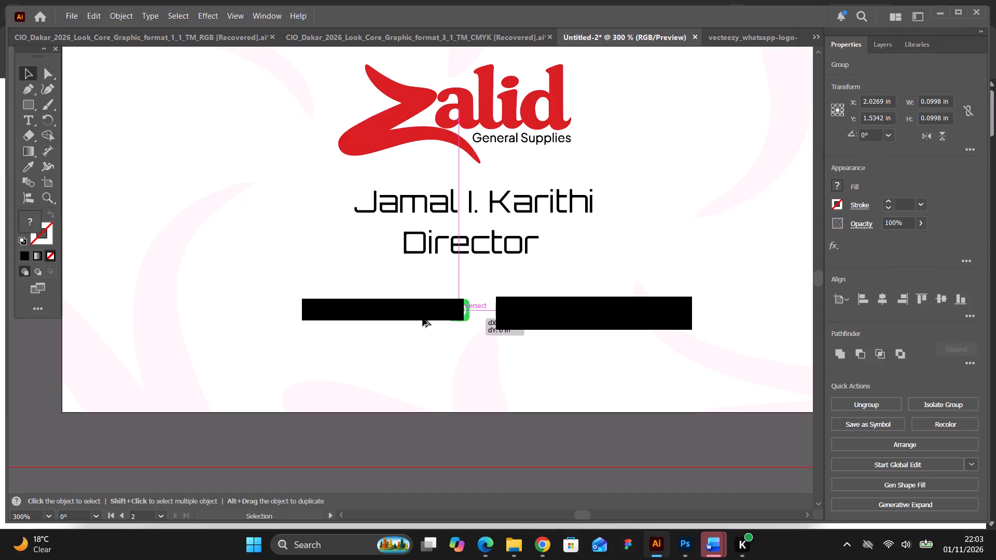
pyautogui.moveTo(423, 318); pyautogui.dragTo(294, 318)
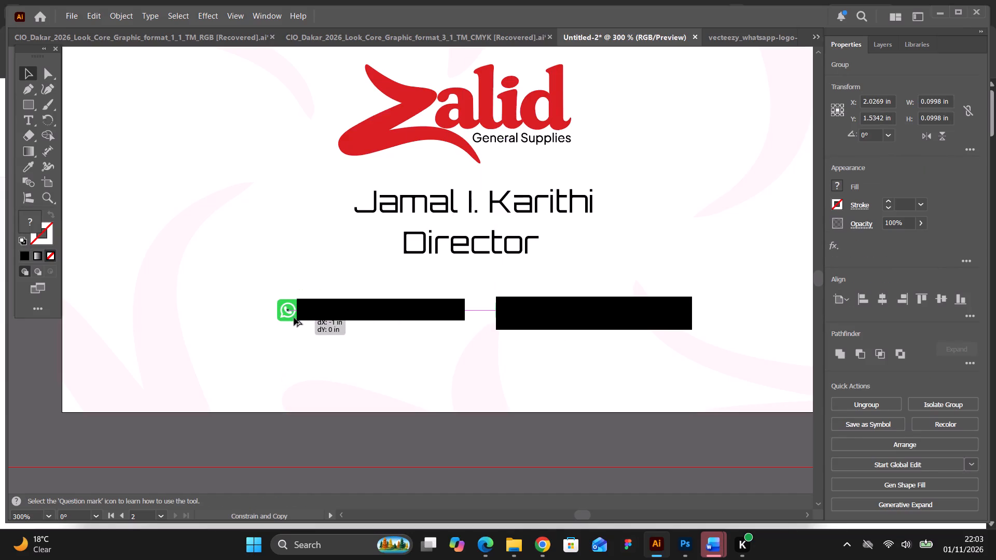
pyautogui.moveTo(294, 318); pyautogui.dragTo(292, 318)
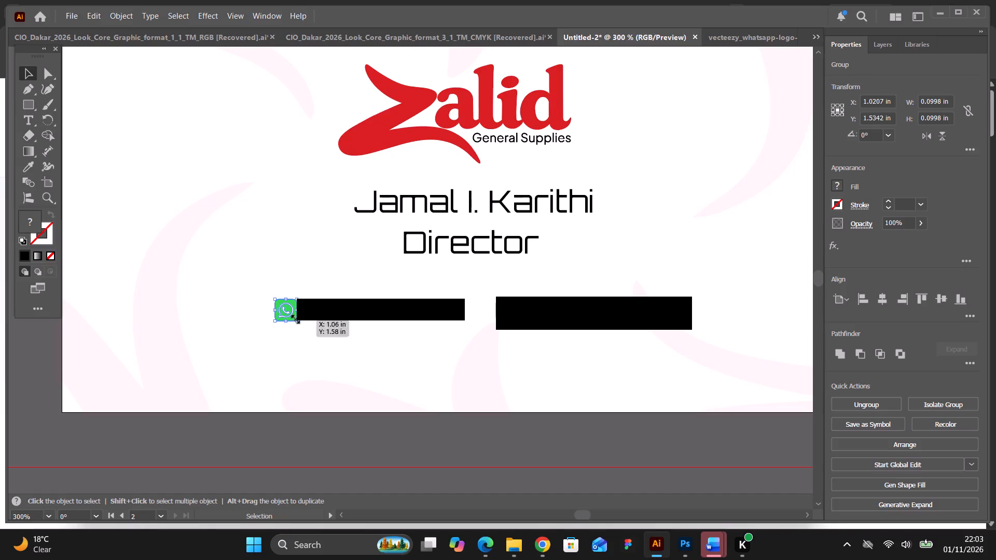
# Ungroup the icon copy before the first number and recolour its green background black by sampling the name text with the Eyedropper.
pyautogui.rightClick(292, 316)
pyautogui.click(325, 323)
pyautogui.click(305, 333)
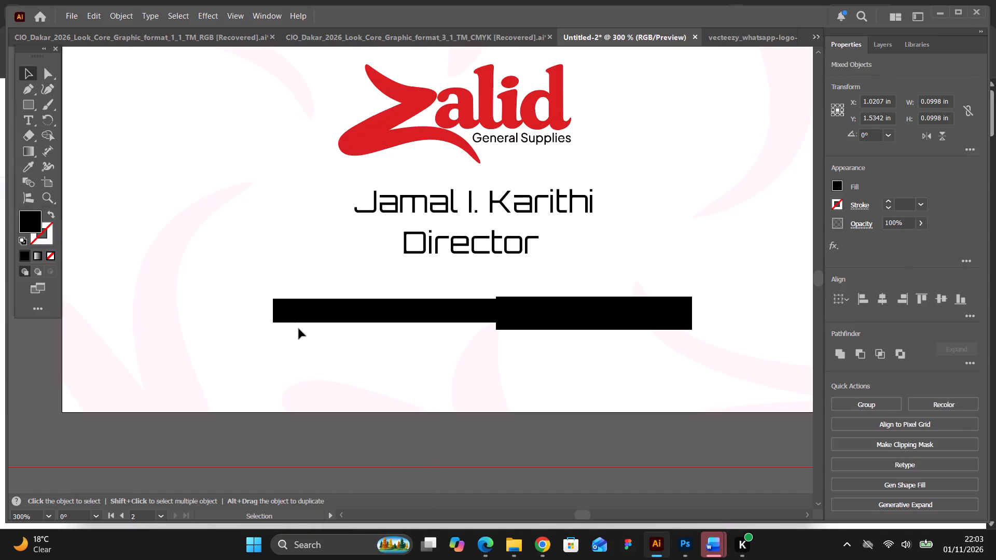
pyautogui.click(293, 321)
pyautogui.click(27, 170)
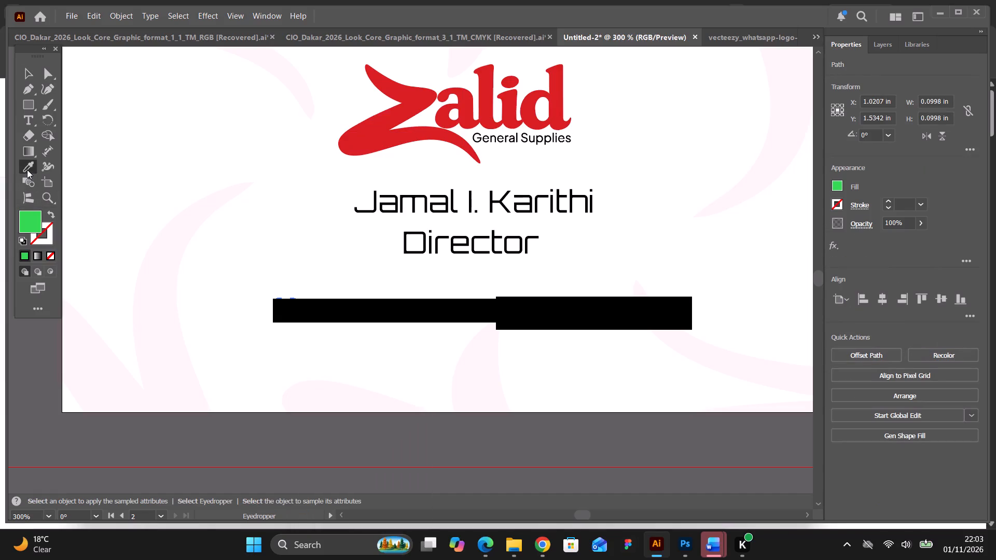
pyautogui.click(396, 202)
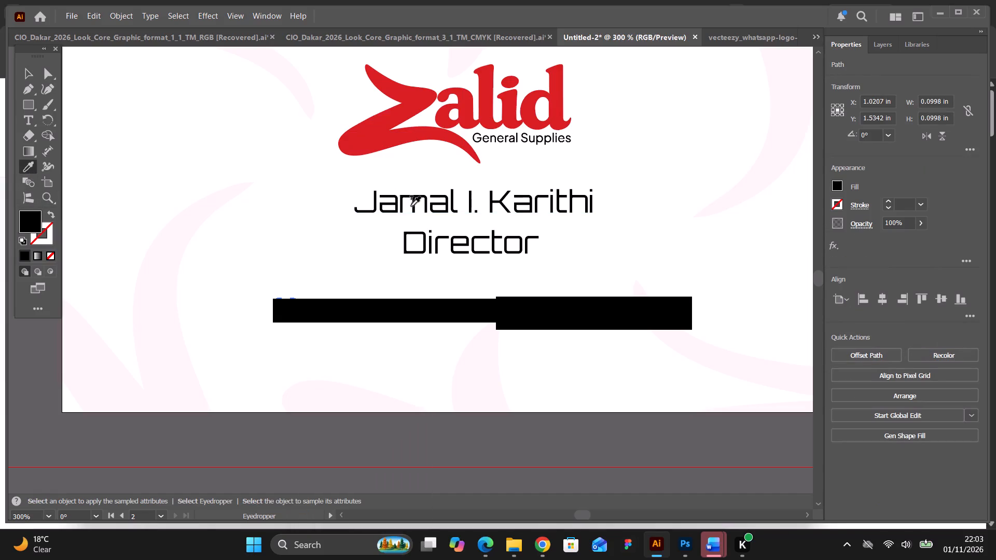
pyautogui.click(27, 76)
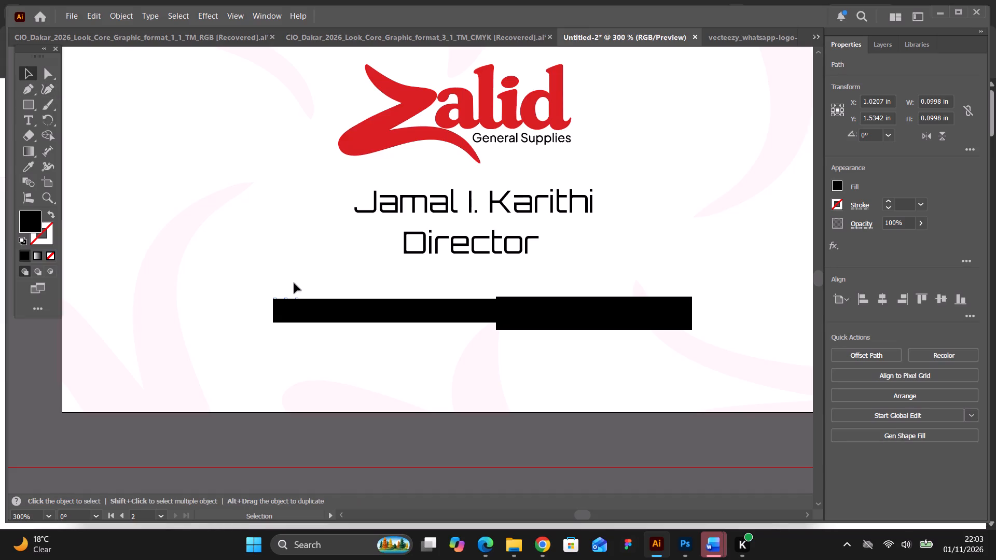
# Group all the pieces of the black WhatsApp icon before the first phone number.
pyautogui.click(290, 277)
pyautogui.moveTo(260, 288); pyautogui.dragTo(293, 323)
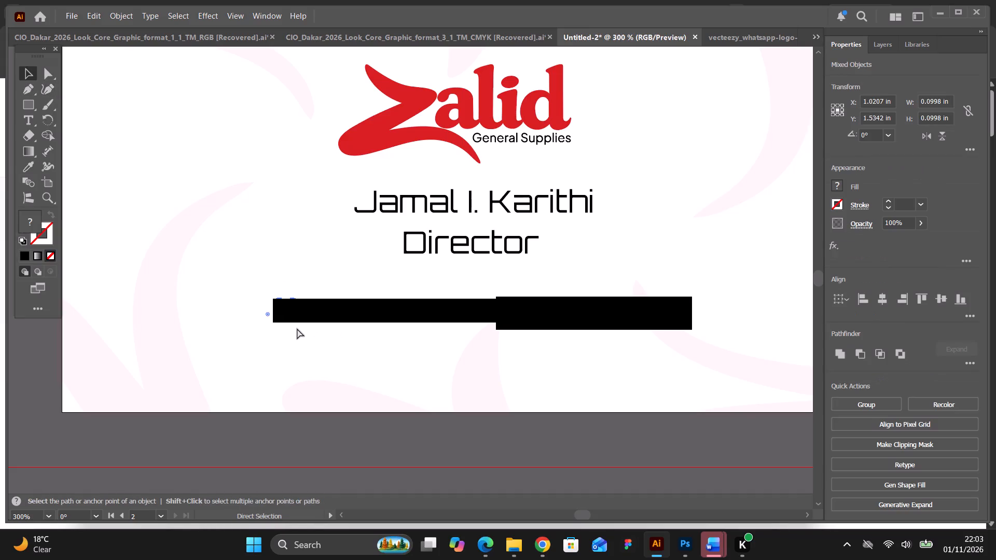
pyautogui.hotkey('ctrl', 'g')
pyautogui.click(309, 337)
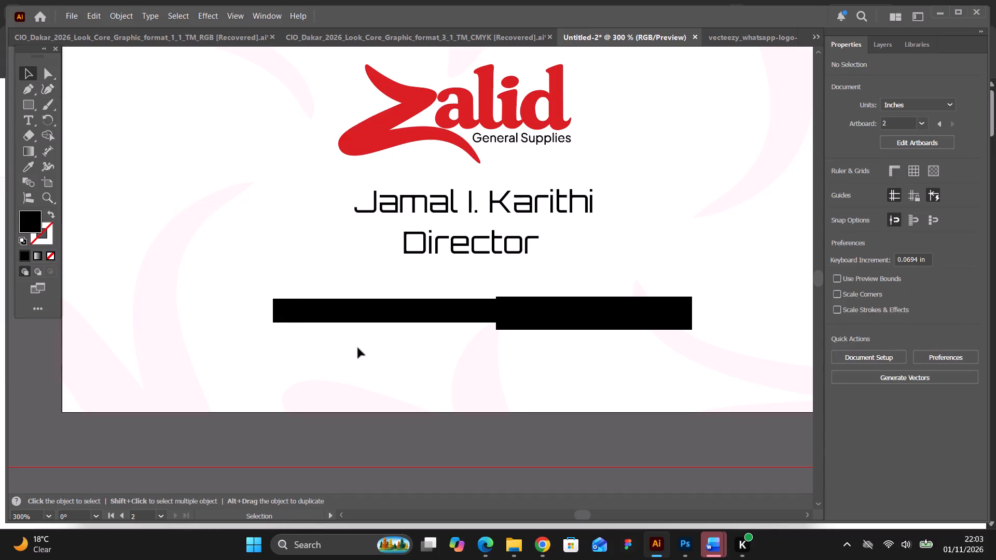
# Draw a narrow spacer rectangle about 0.02 in wide and 0.12 in high between the black icon and the first number.
pyautogui.click(30, 103)
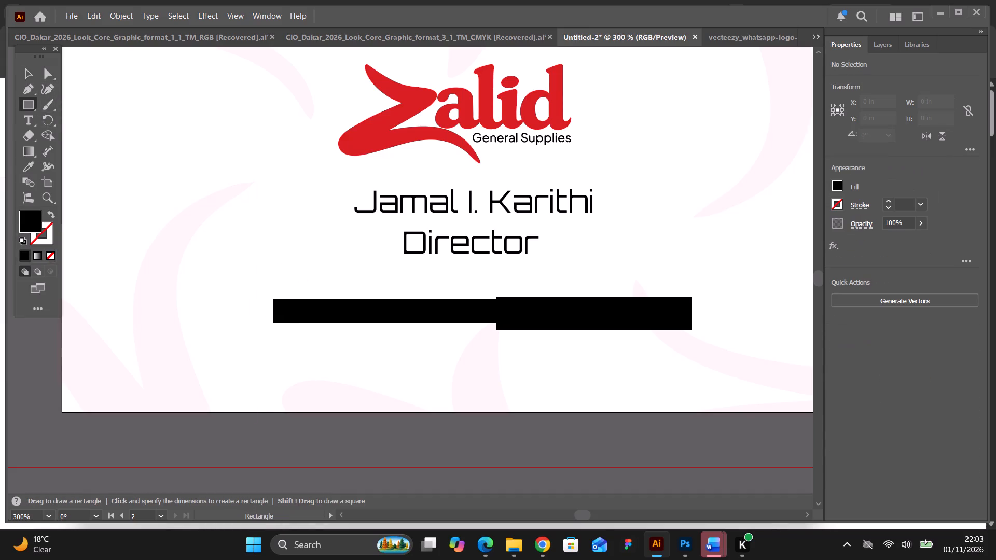
pyautogui.moveTo(298, 298); pyautogui.dragTo(302, 326)
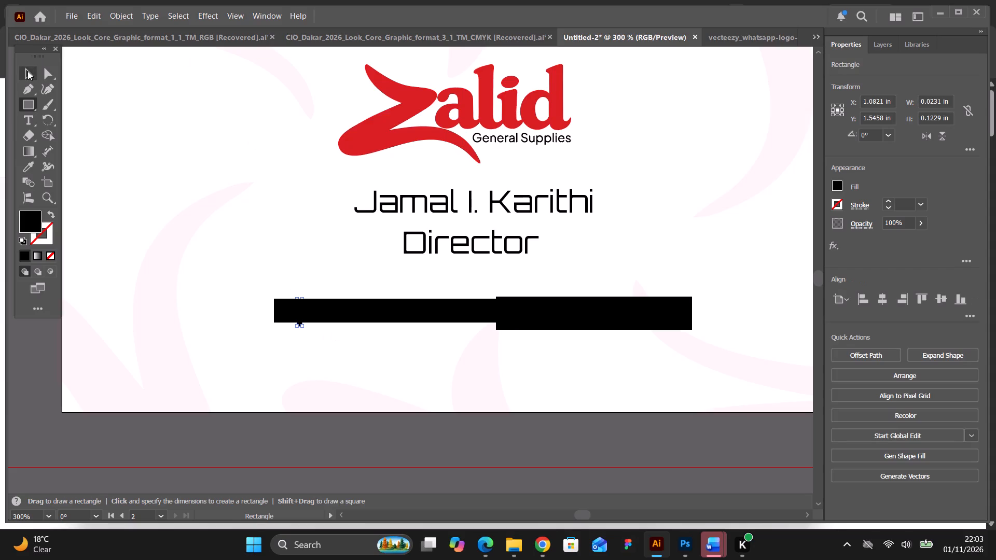
pyautogui.click(27, 71)
pyautogui.click(123, 94)
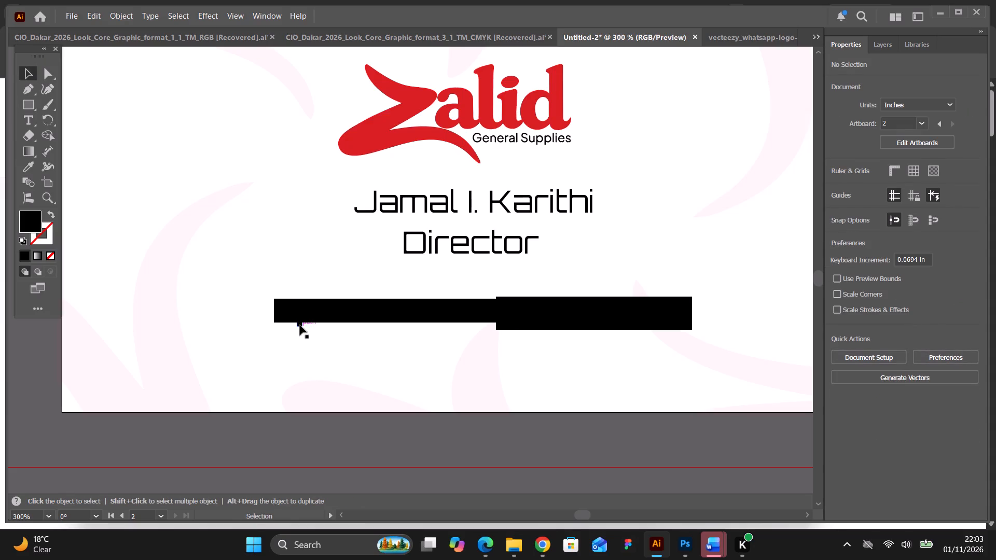
# Duplicate the spacer rectangle horizontally and fit it between the green icon and the second number, at about X 2.10 in.
pyautogui.moveTo(300, 325); pyautogui.dragTo(524, 337)
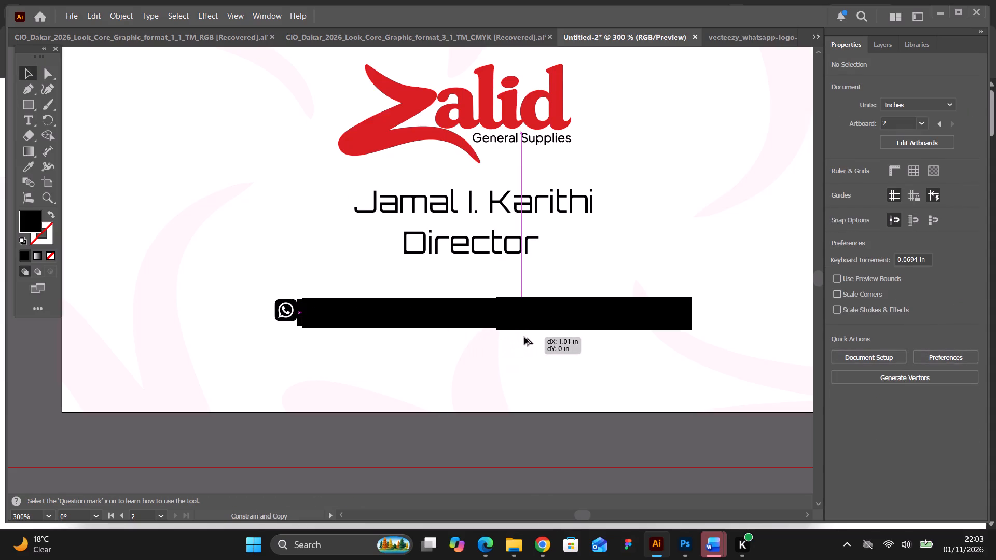
pyautogui.moveTo(524, 337); pyautogui.dragTo(525, 337)
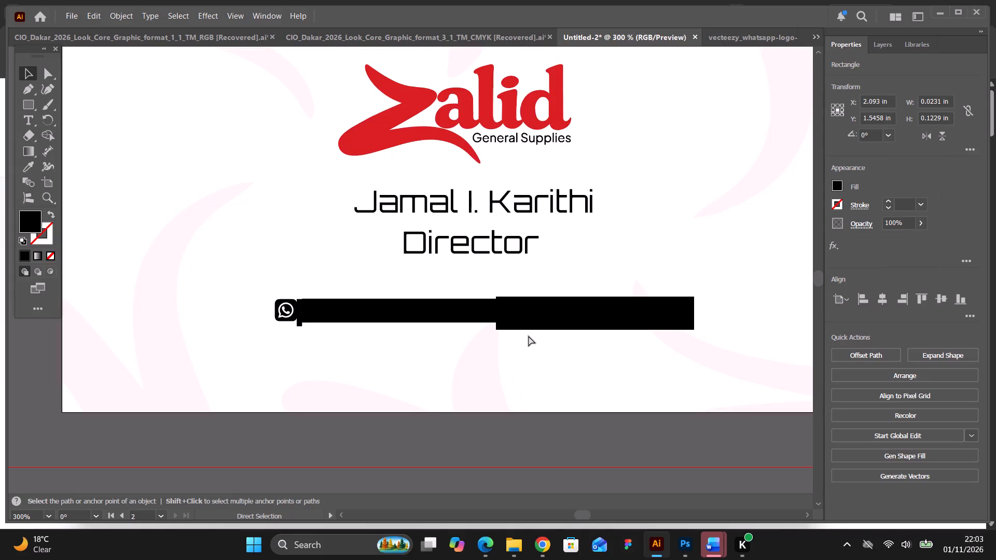
pyautogui.hotkey('ctrl', '=')
pyautogui.hotkey('ctrl', '=')
pyautogui.hotkey('ctrl', '=')
pyautogui.click(473, 323)
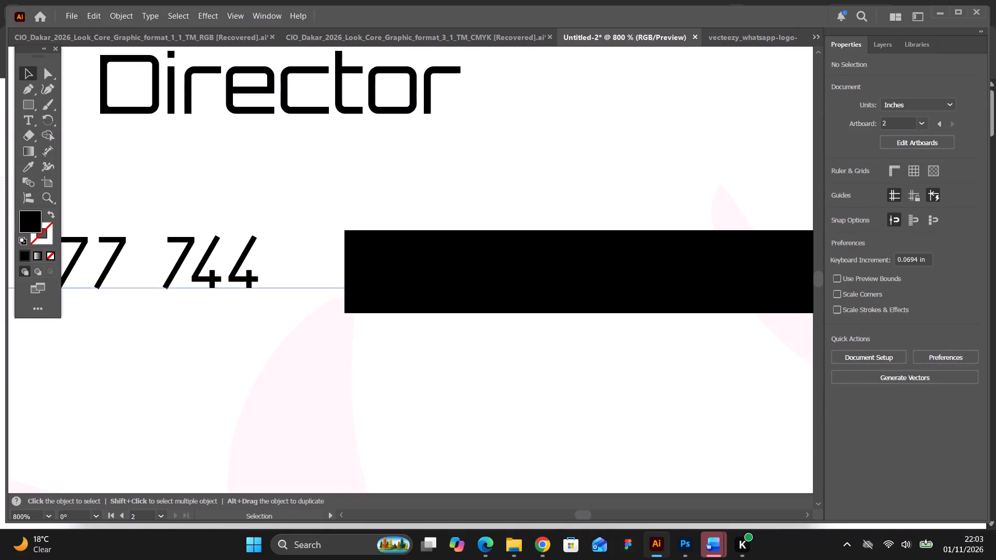
pyautogui.click(416, 287)
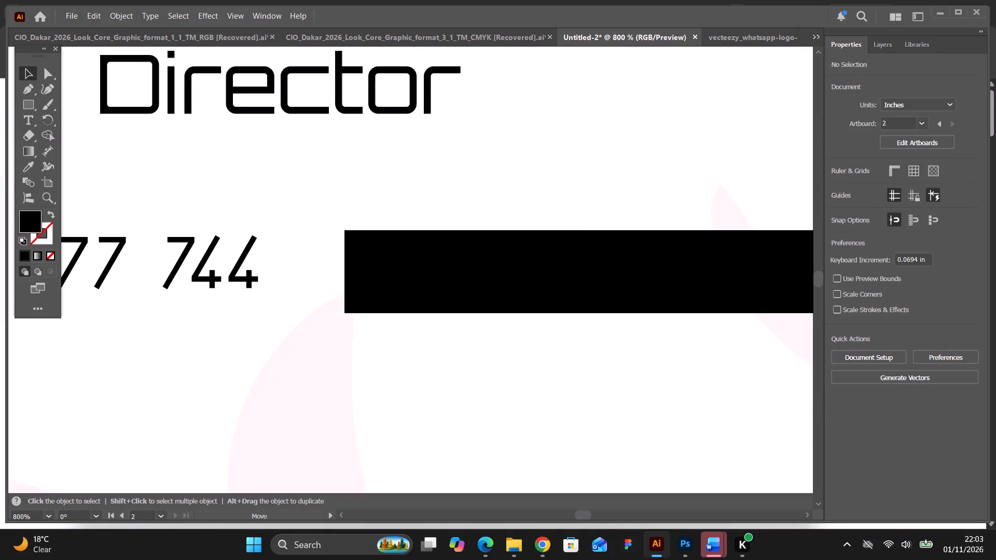
# Nudge the green WhatsApp icon slightly right until it meets the spacer rectangle before the second number.
pyautogui.click(395, 290)
pyautogui.moveTo(395, 287); pyautogui.dragTo(396, 287)
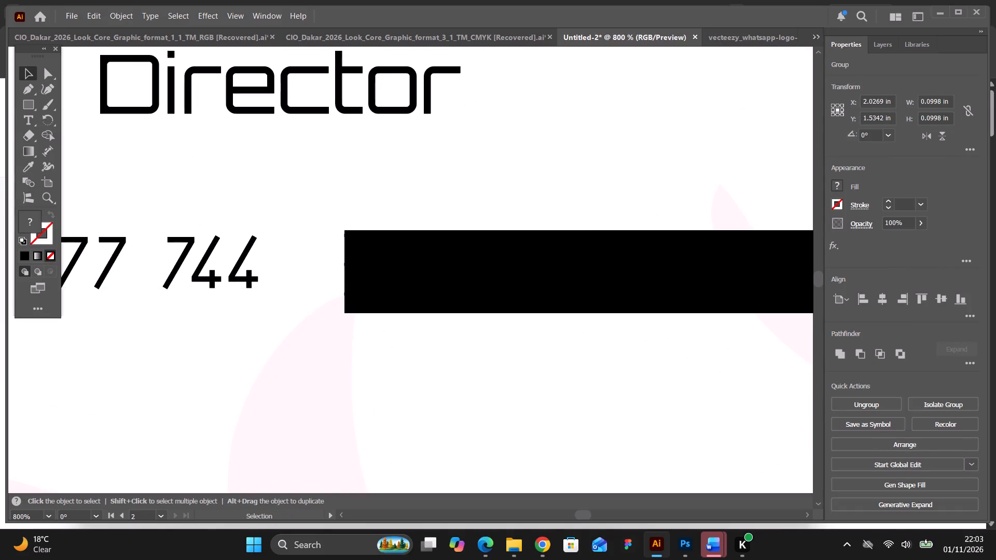
pyautogui.moveTo(396, 287); pyautogui.dragTo(400, 287)
# Delete both spacer rectangles beside the two WhatsApp icons.
pyautogui.click(419, 307)
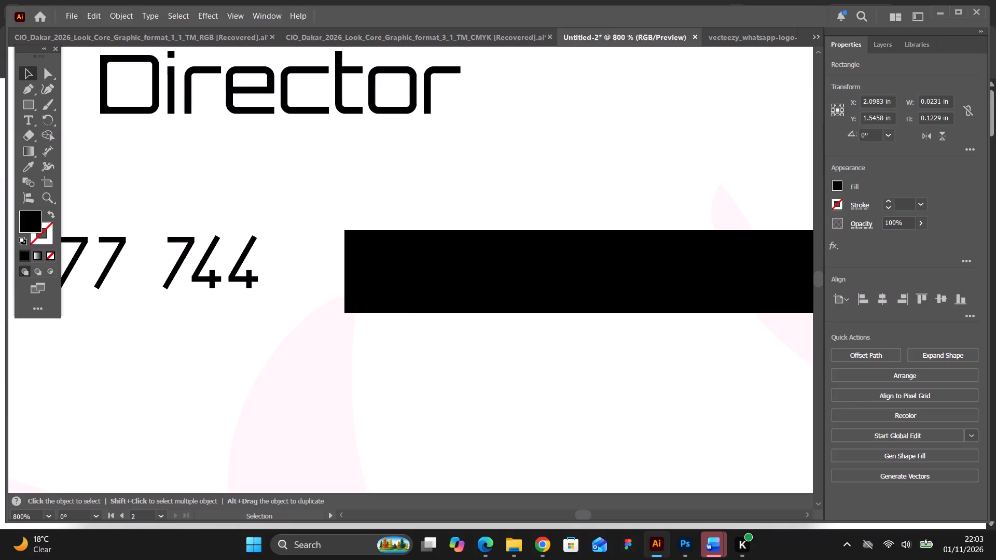
pyautogui.press('BackSpace')
pyautogui.click(430, 332)
pyautogui.hotkey('ctrl', '-')
pyautogui.hotkey('ctrl', '-')
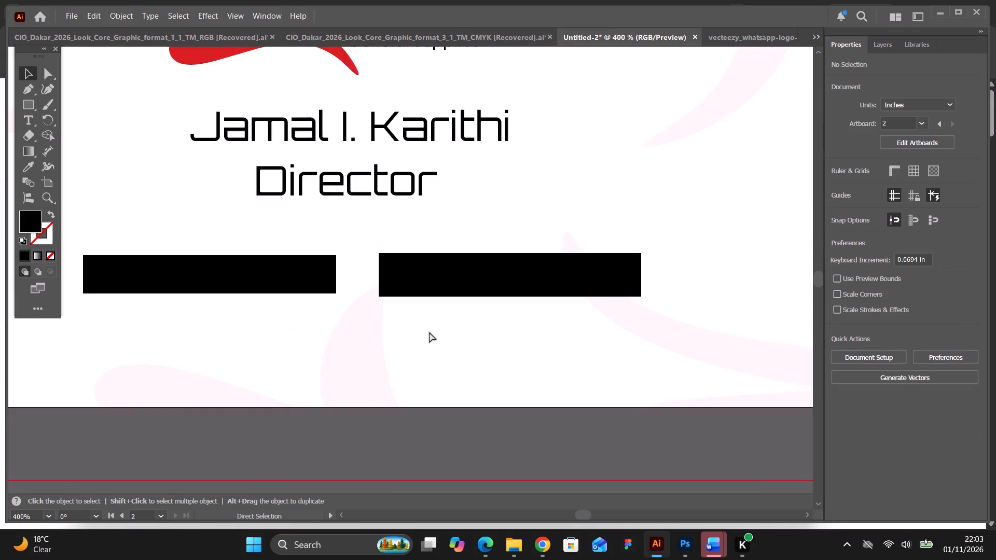
pyautogui.hotkey('ctrl', '-')
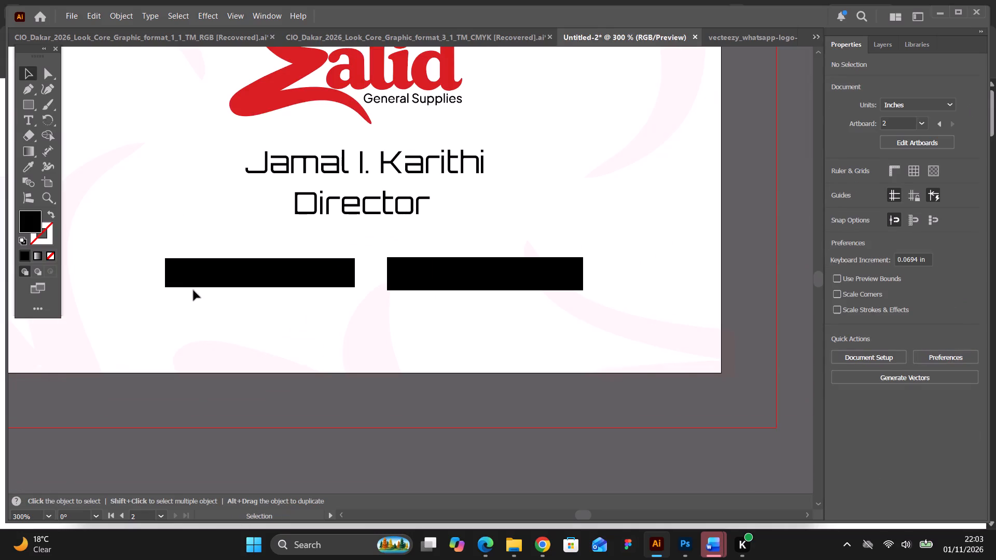
pyautogui.click(193, 290)
pyautogui.click(191, 288)
pyautogui.press('BackSpace')
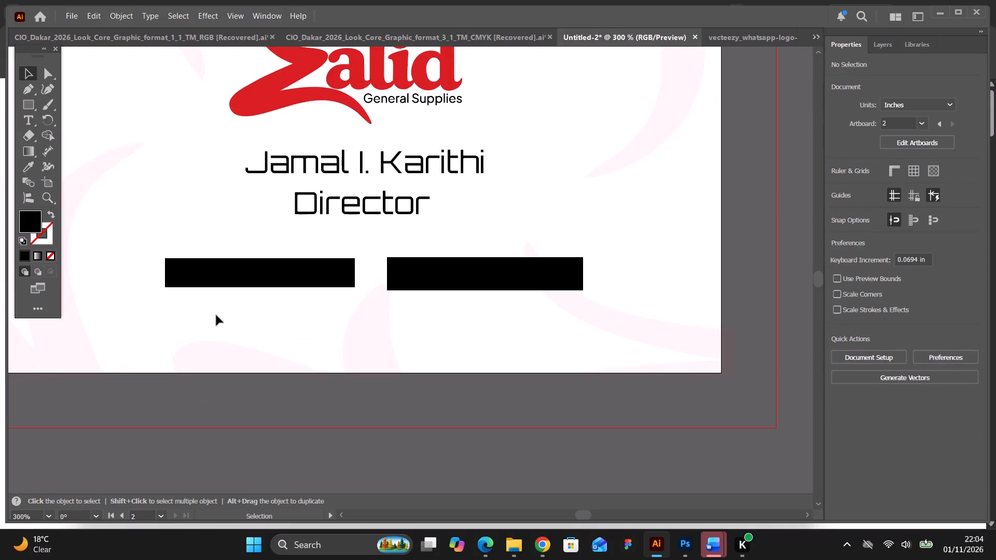
pyautogui.click(218, 314)
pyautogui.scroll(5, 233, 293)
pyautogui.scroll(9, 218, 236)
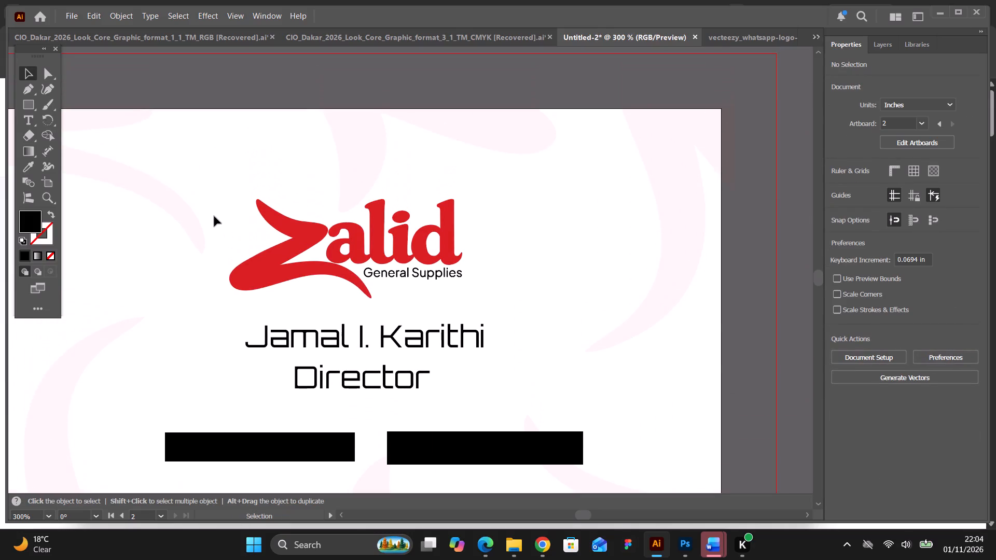
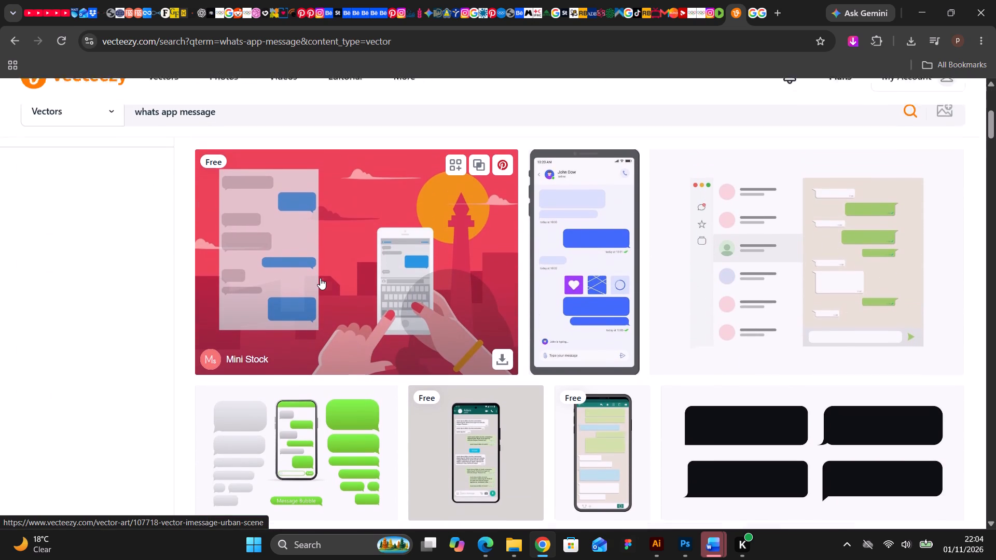
# Examine the Vecteezy vector results for "whats app message" for a suitable WhatsApp or message icon, dismissing the Pro subscription offer.
pyautogui.scroll(-2, 320, 278)
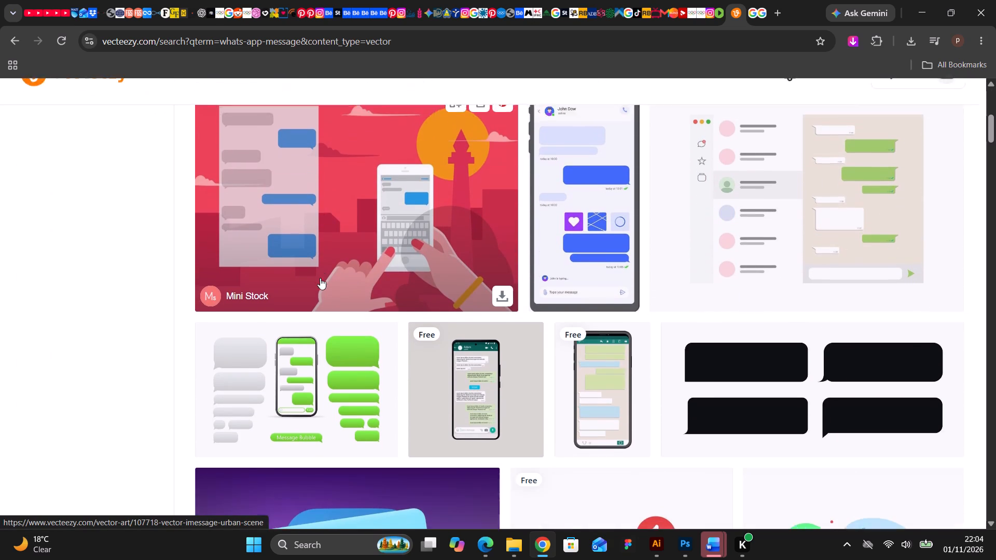
pyautogui.scroll(-4, 320, 278)
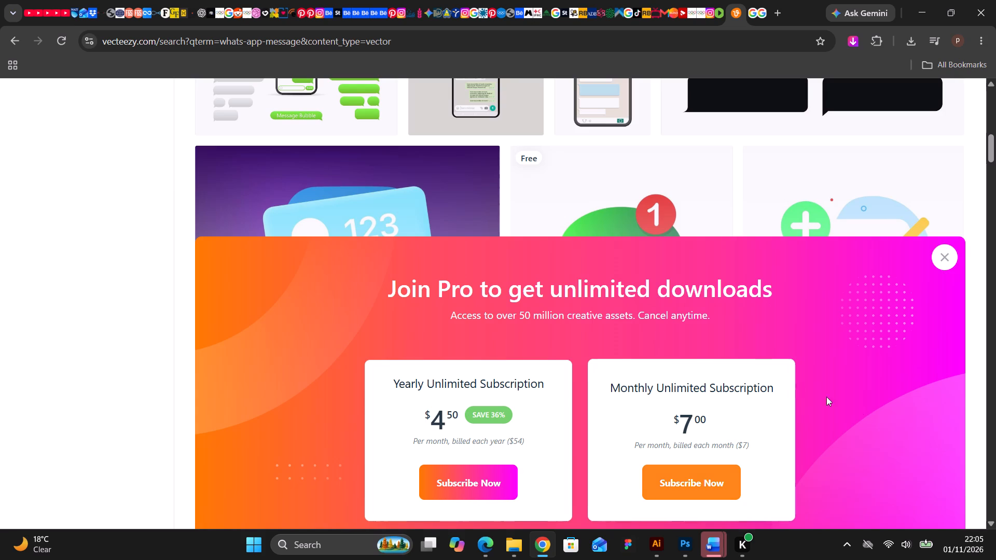
pyautogui.click(940, 256)
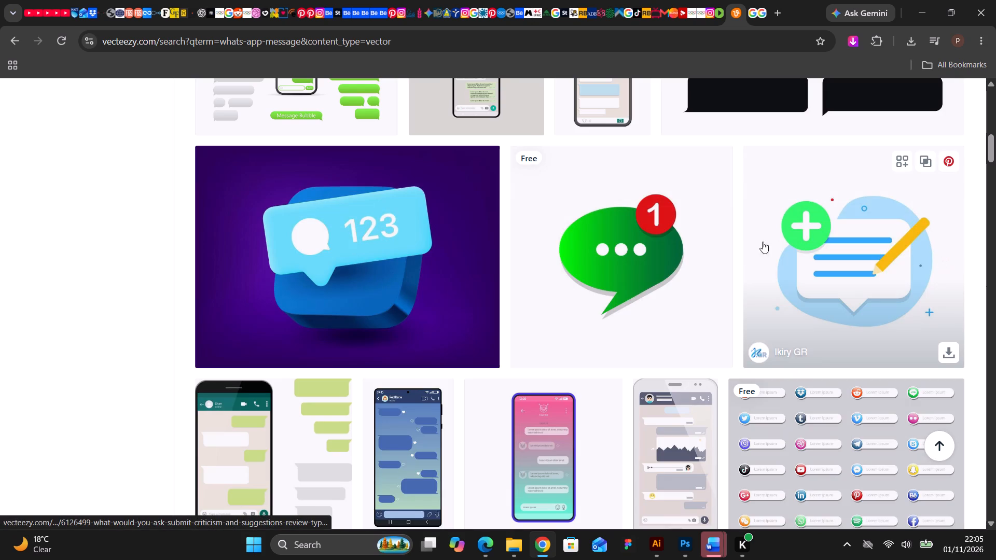
pyautogui.scroll(-9, 743, 248)
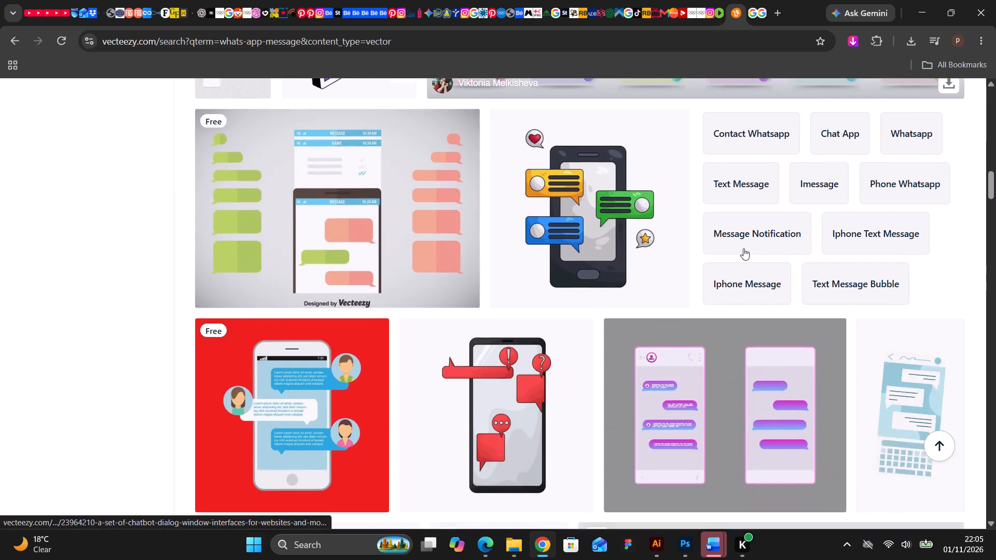
pyautogui.scroll(-7, 743, 248)
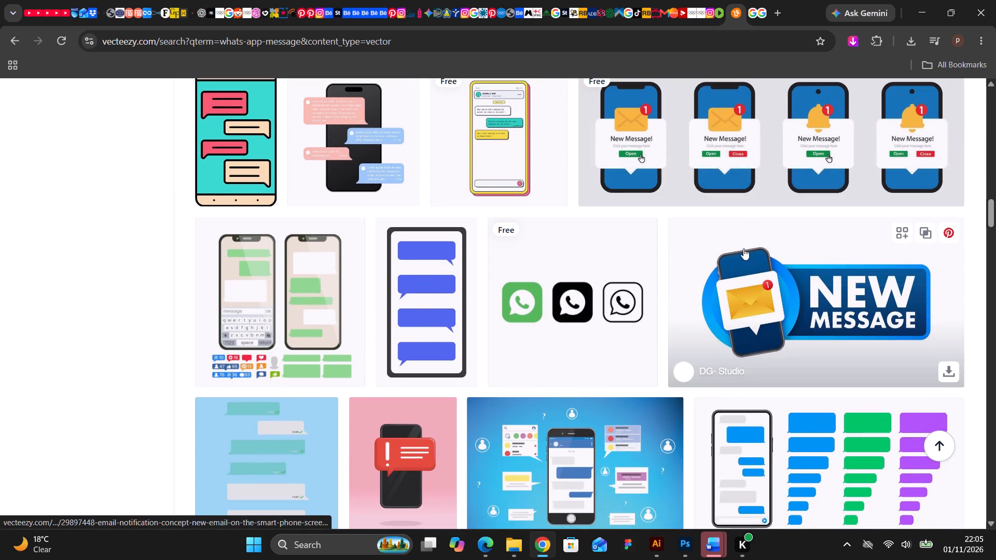
pyautogui.scroll(-5, 743, 248)
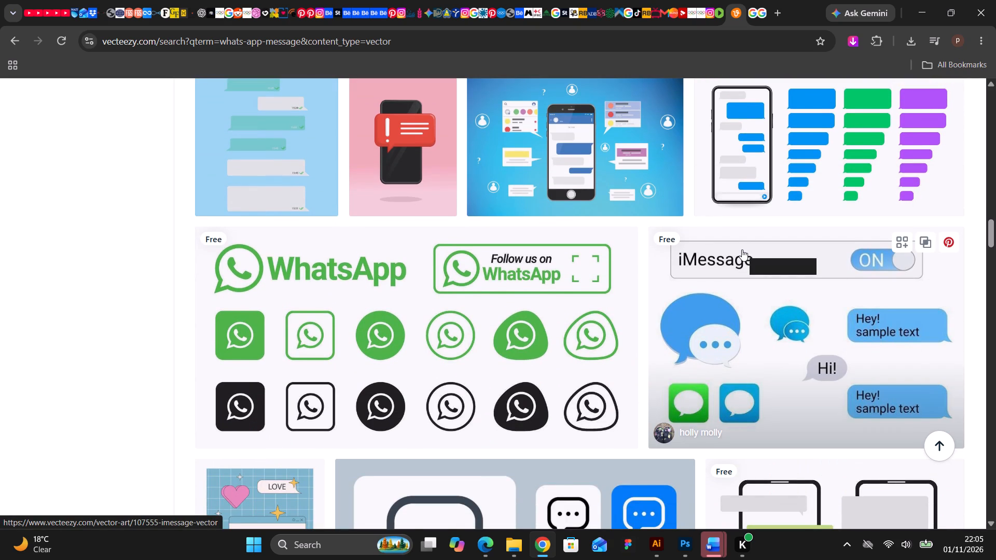
pyautogui.scroll(-2, 742, 249)
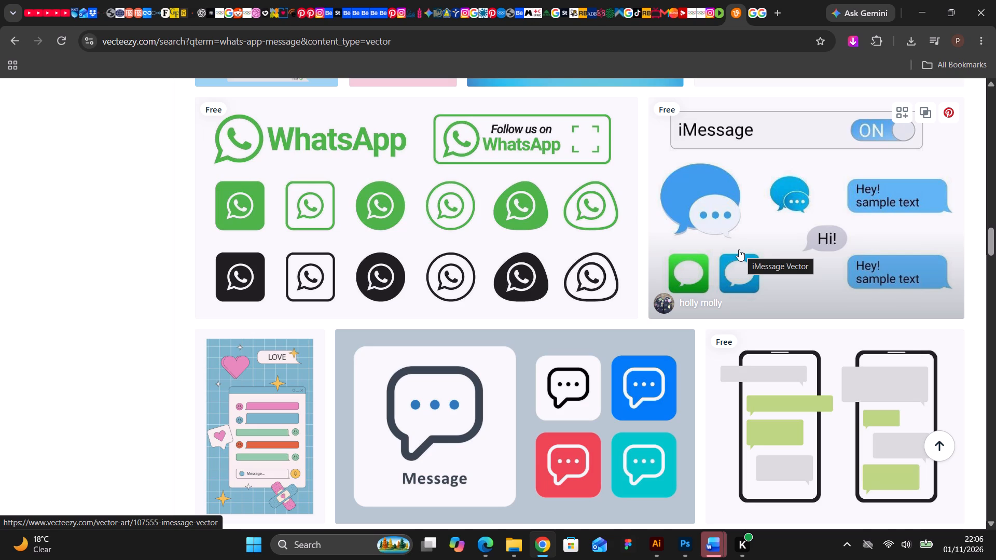
pyautogui.scroll(-1, 644, 332)
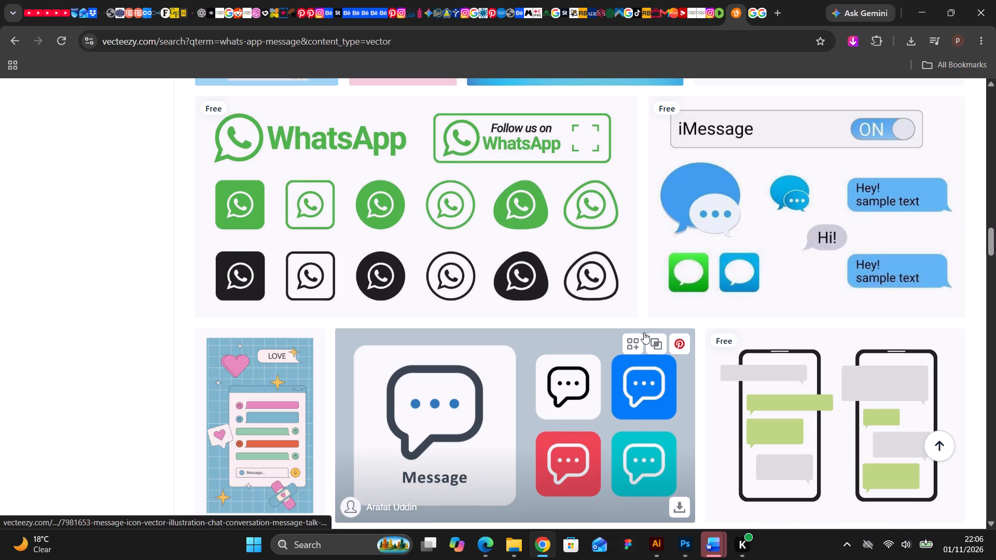
pyautogui.scroll(-3, 644, 332)
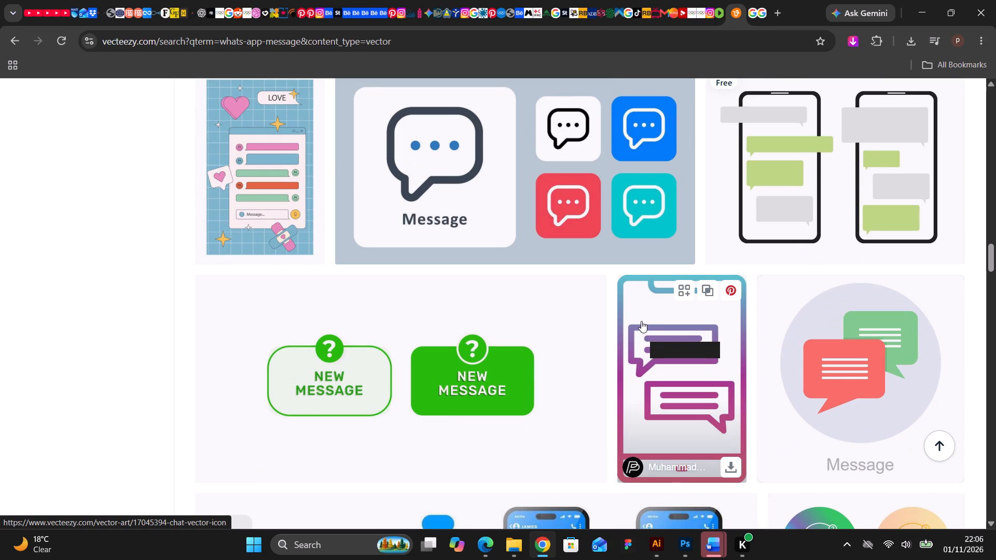
pyautogui.scroll(-9, 641, 322)
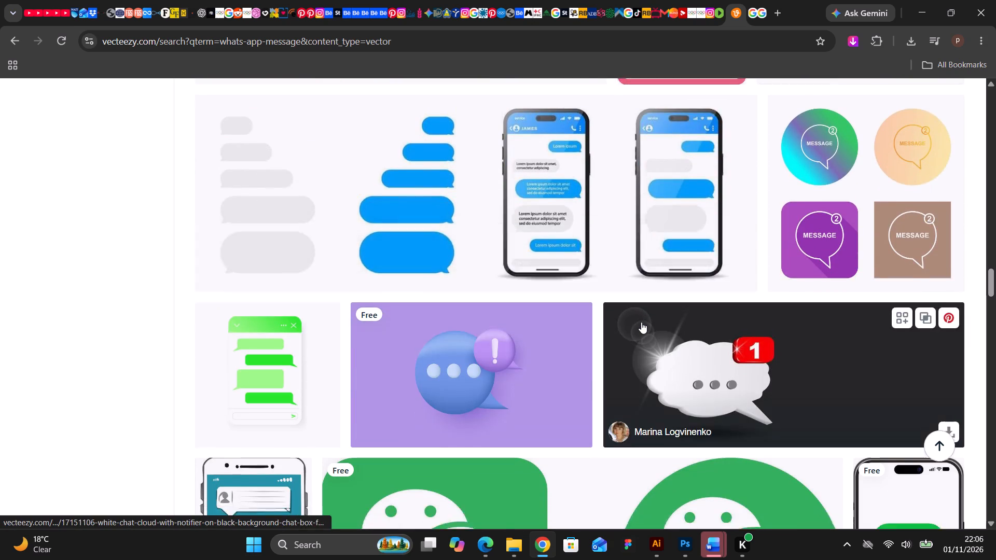
pyautogui.scroll(-7, 641, 322)
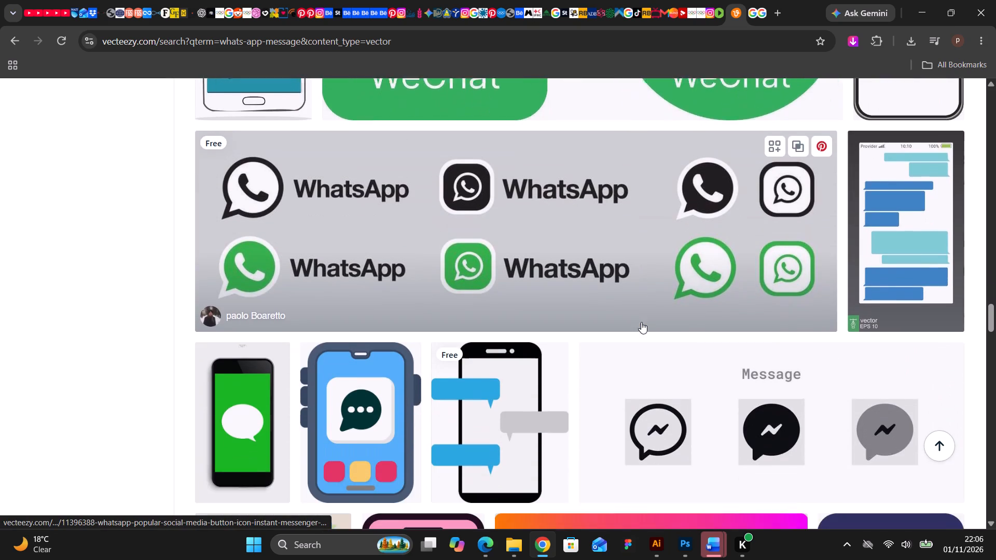
pyautogui.scroll(-4, 641, 322)
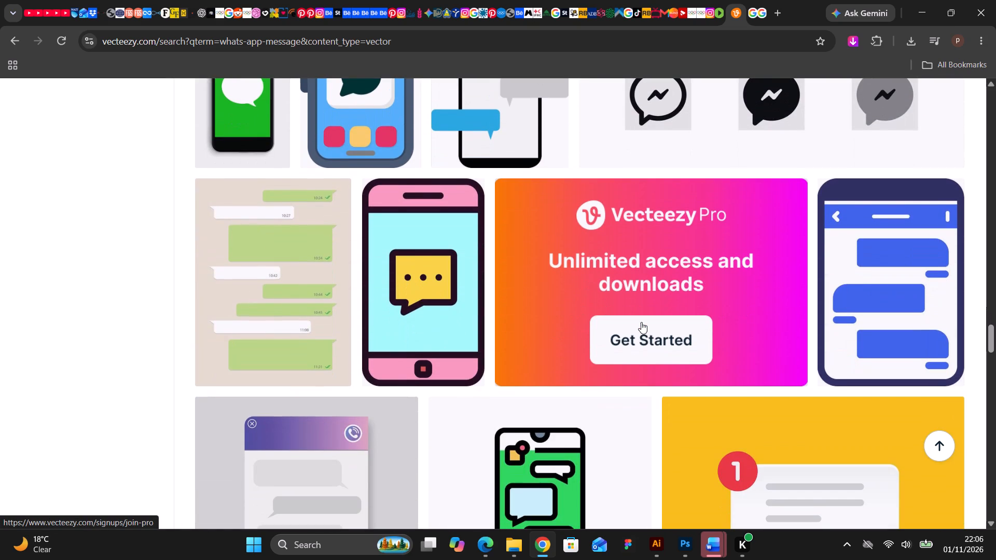
# Close the Premier League standings and NBA search pages in the browser.
pyautogui.click(759, 17)
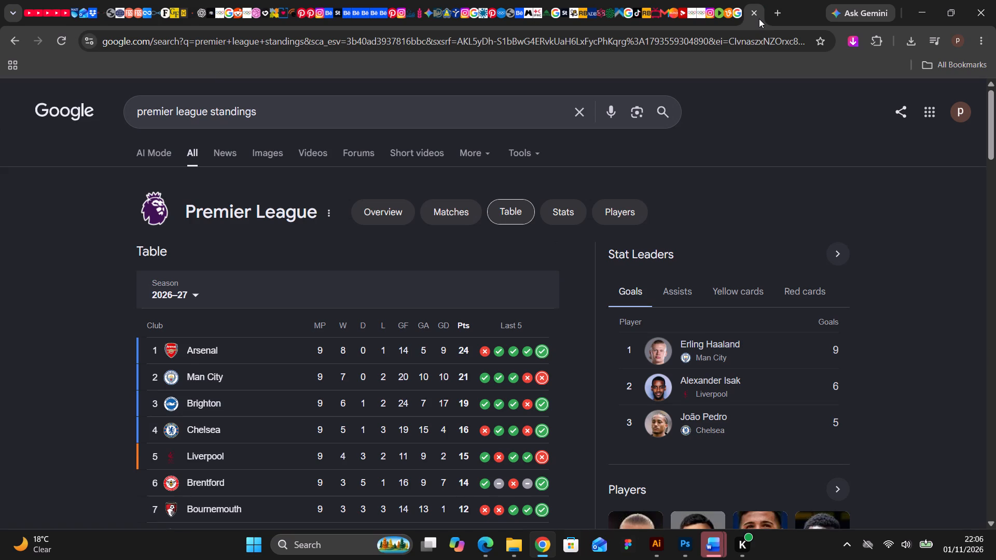
pyautogui.click(754, 12)
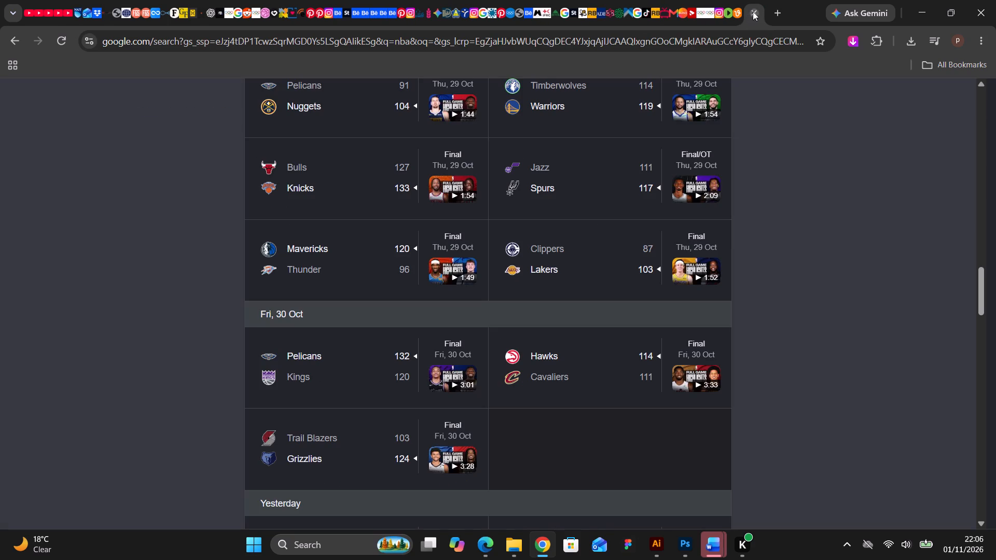
pyautogui.click(753, 11)
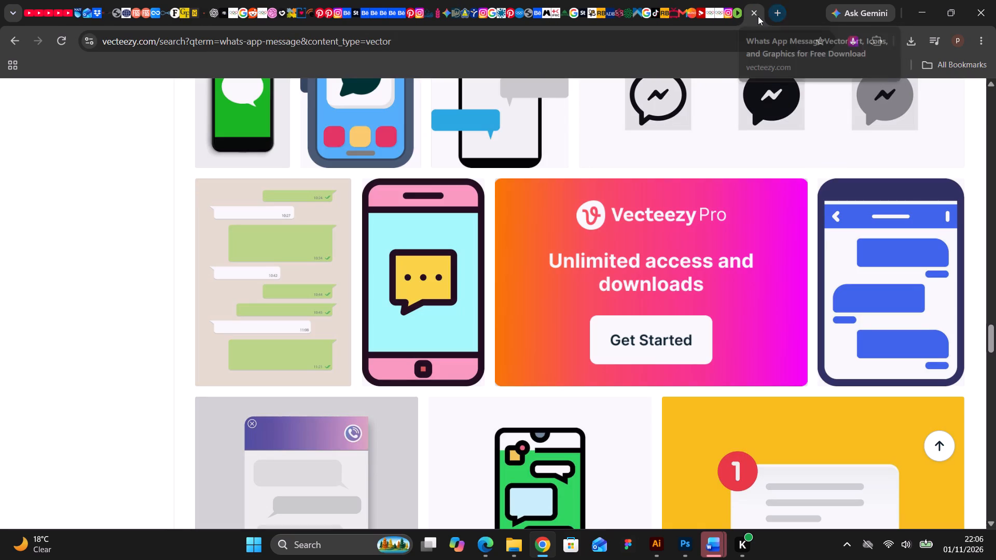
# Open a new blank browser tab alongside the Vecteezy WhatsApp message vector search results.
pyautogui.click(774, 12)
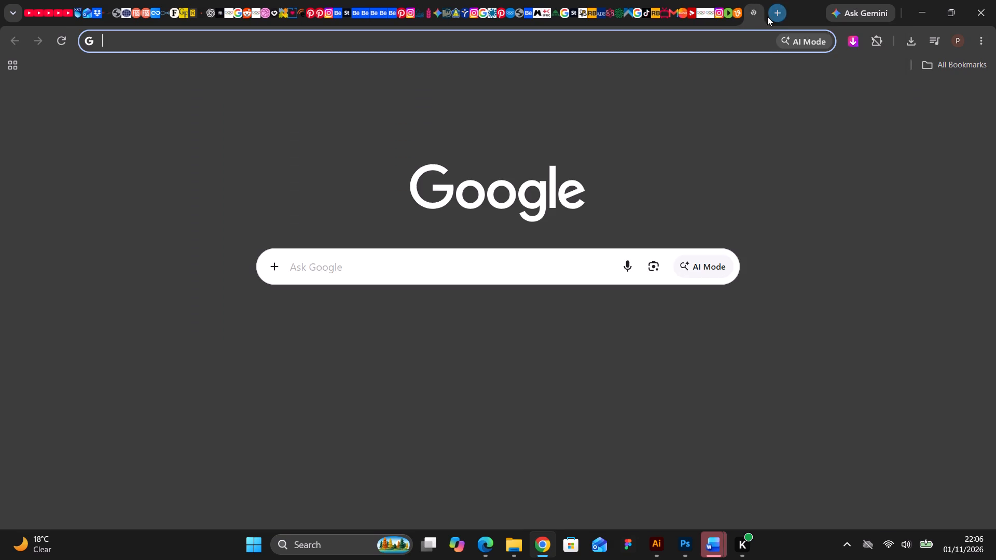
pyautogui.click(752, 12)
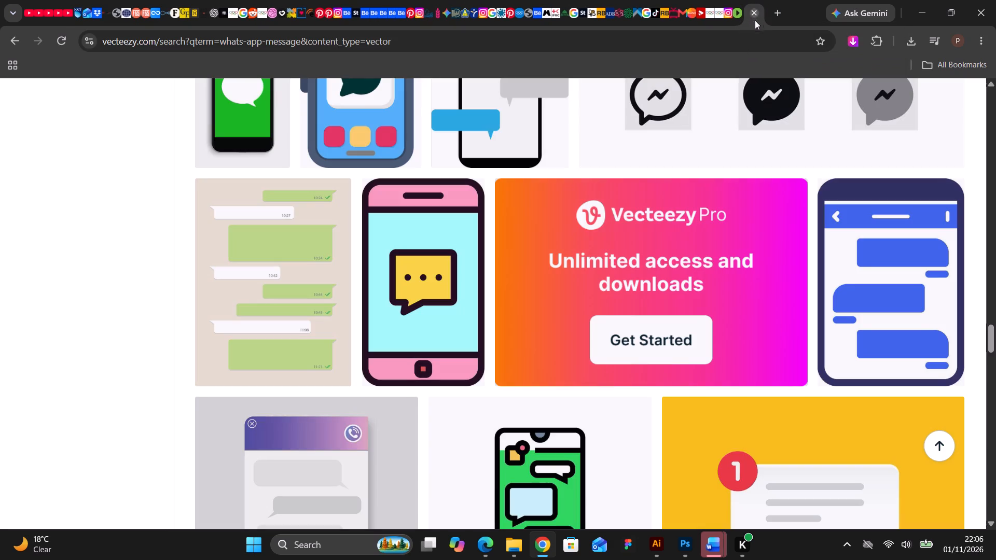
pyautogui.click(777, 11)
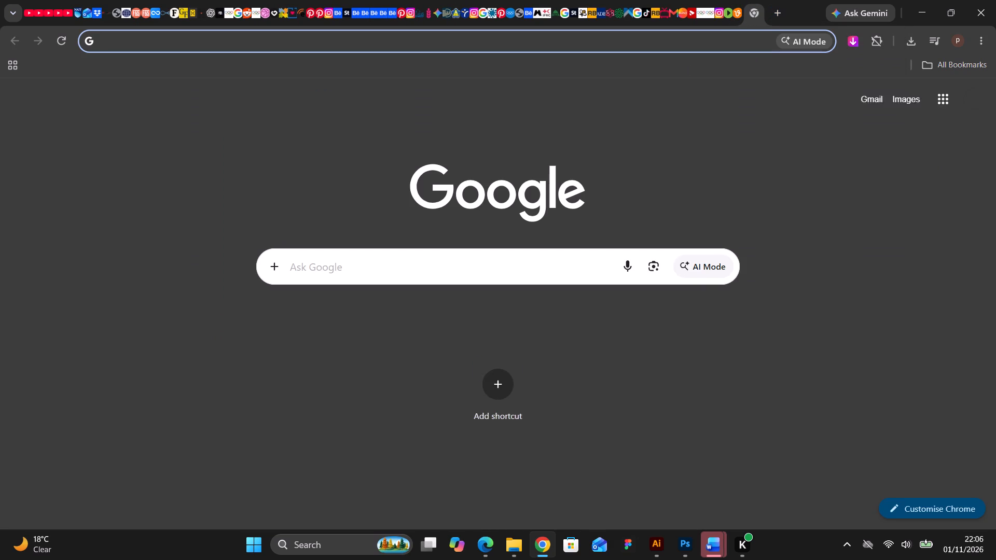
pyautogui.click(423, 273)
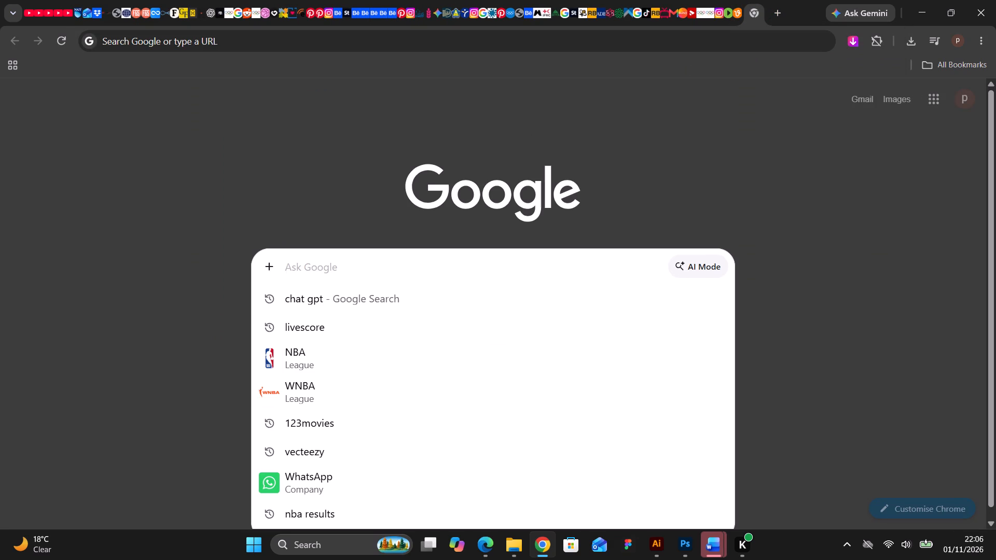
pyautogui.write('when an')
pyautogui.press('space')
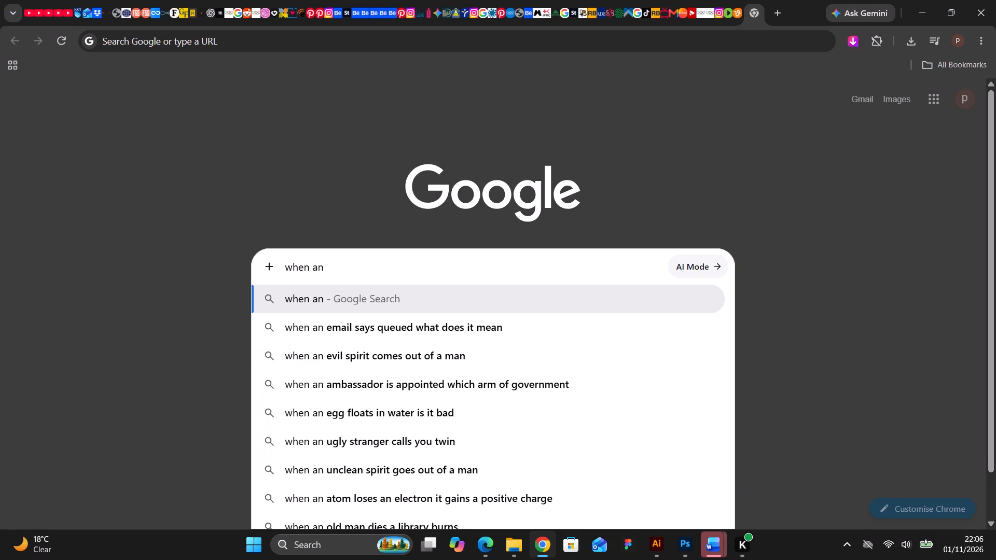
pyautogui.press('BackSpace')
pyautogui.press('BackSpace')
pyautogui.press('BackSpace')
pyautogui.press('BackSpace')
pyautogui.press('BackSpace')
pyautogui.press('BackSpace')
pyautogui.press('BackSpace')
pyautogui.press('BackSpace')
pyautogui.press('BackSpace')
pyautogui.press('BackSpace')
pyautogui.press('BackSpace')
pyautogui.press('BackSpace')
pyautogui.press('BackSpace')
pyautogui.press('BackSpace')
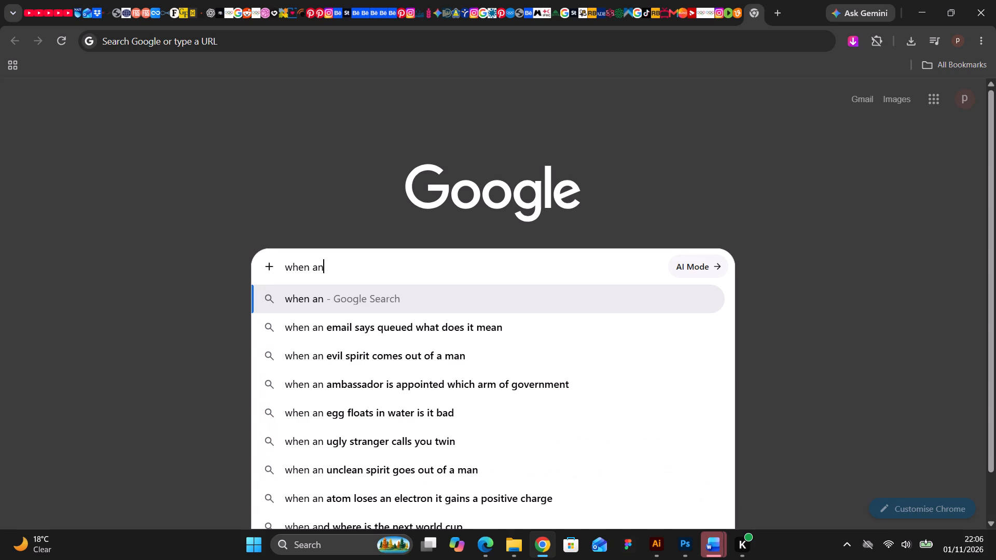
# Search Google for "business card with whatsapp number".
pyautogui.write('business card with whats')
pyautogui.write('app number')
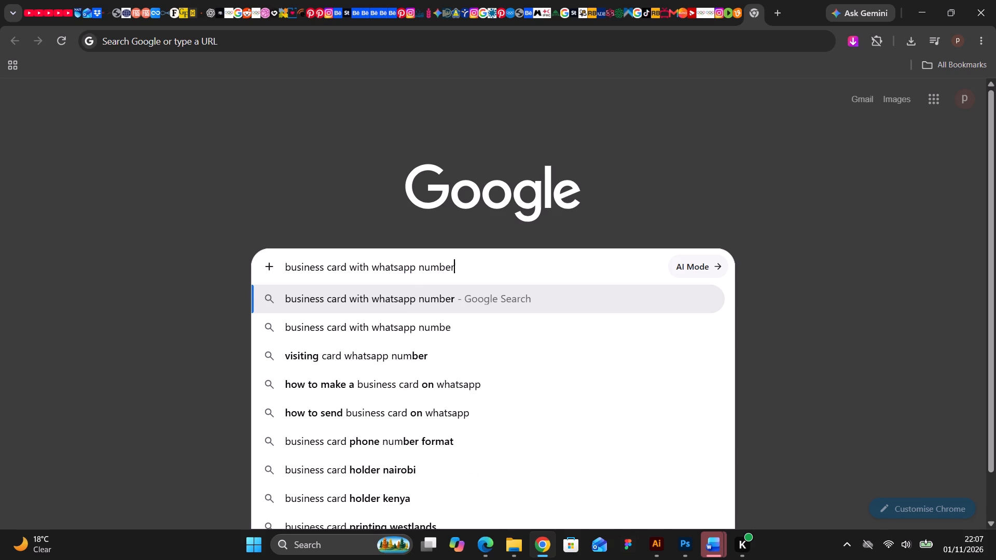
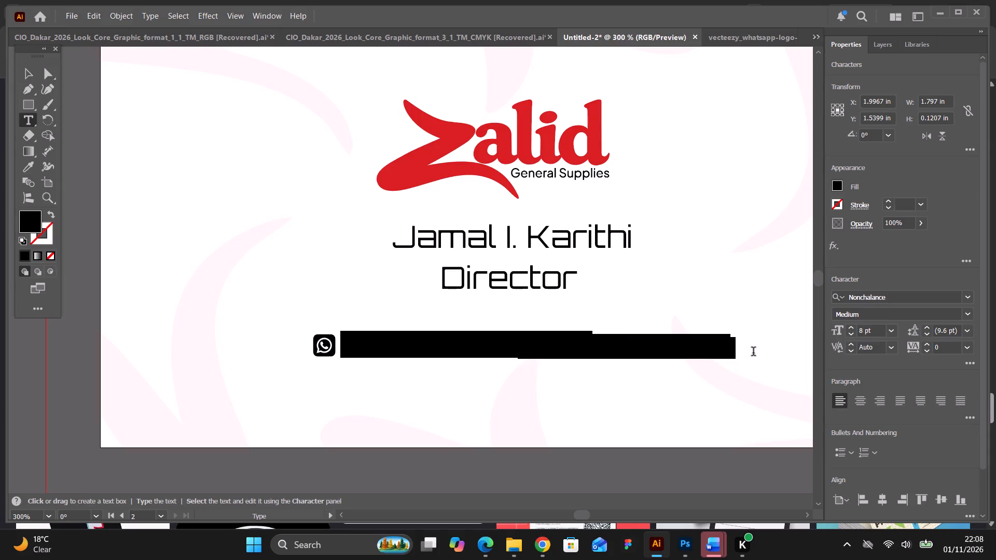
# Cut the second number from the contact line, keeping only the first number beside the black WhatsApp icon.
pyautogui.hotkey('ctrl', 'c')
pyautogui.hotkey('ctrl', 'x')
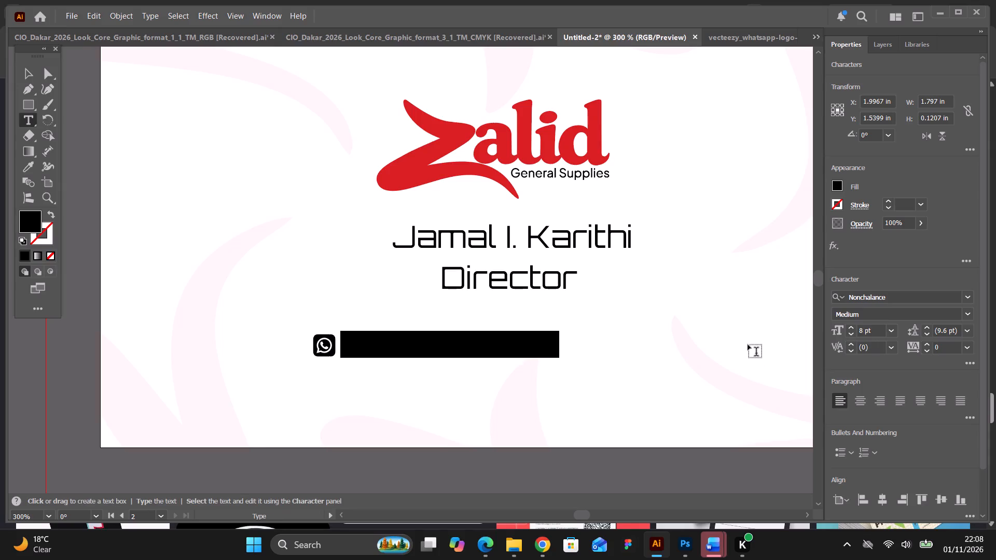
pyautogui.press('BackSpace')
pyautogui.press('BackSpace')
pyautogui.hotkey('ctrl', 'z')
# Move the black WhatsApp icon and first number beneath the Director title, shifting the green WhatsApp icon down out of their way.
pyautogui.click(32, 75)
pyautogui.click(286, 325)
pyautogui.moveTo(295, 327); pyautogui.dragTo(379, 355)
pyautogui.moveTo(380, 350); pyautogui.dragTo(389, 350)
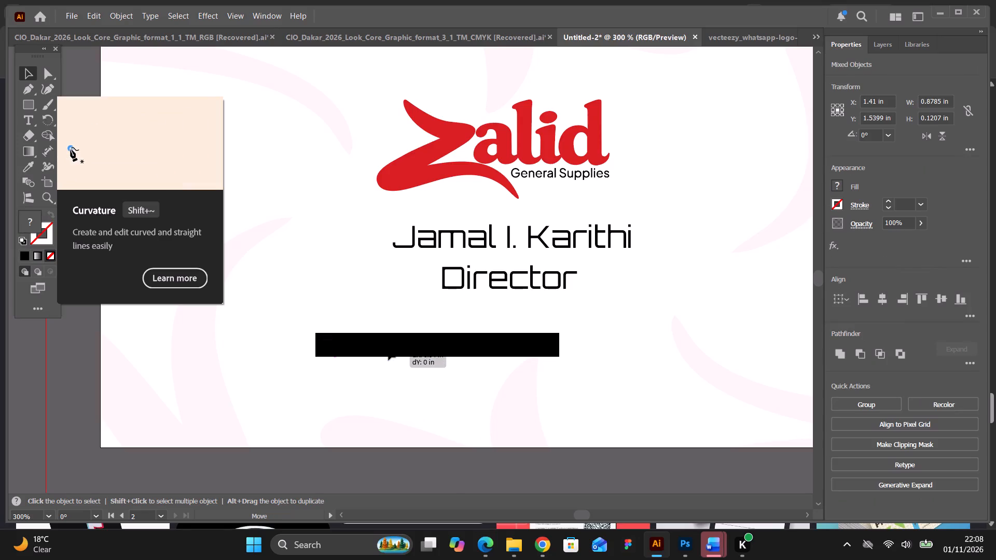
pyautogui.moveTo(389, 350); pyautogui.dragTo(459, 330)
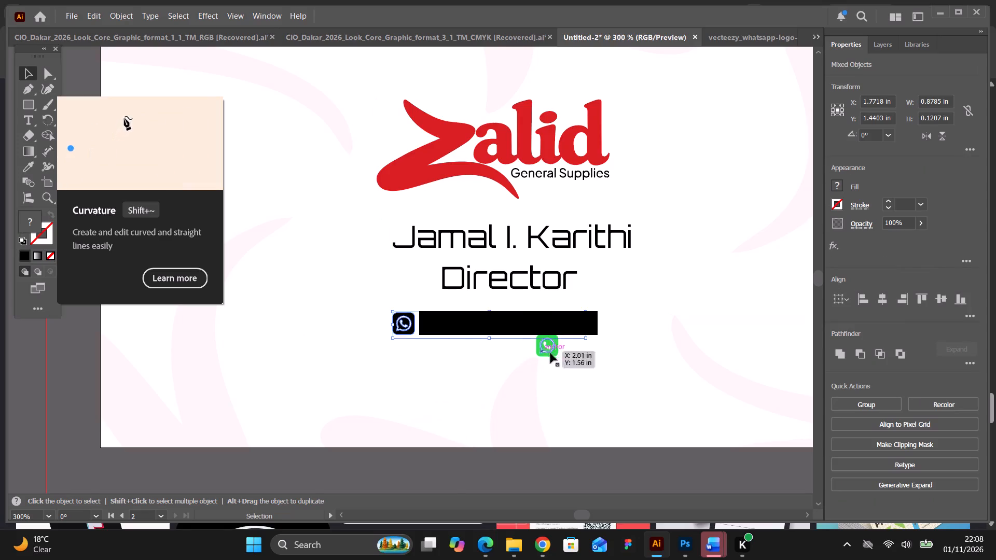
pyautogui.moveTo(568, 348); pyautogui.dragTo(521, 360)
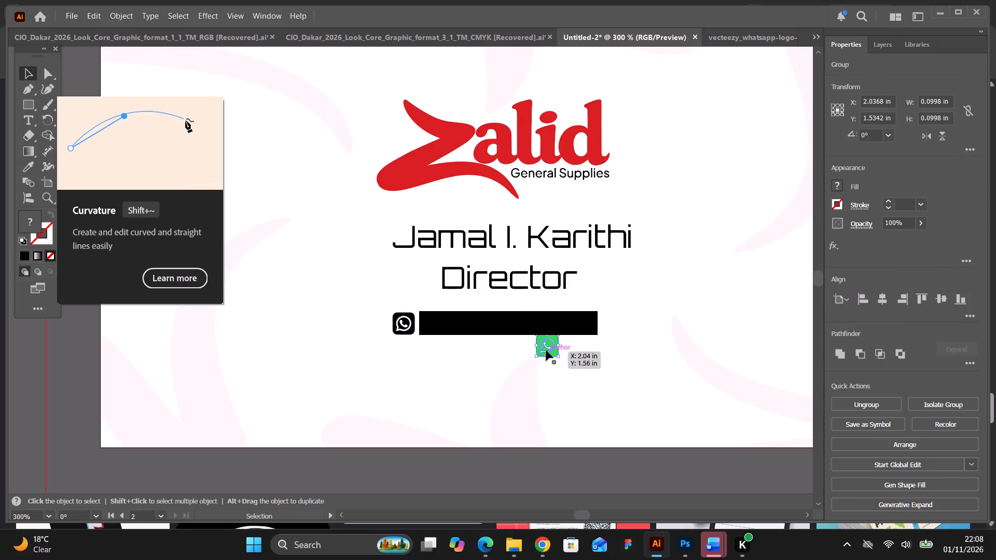
pyautogui.moveTo(546, 351); pyautogui.dragTo(566, 403)
pyautogui.click(368, 334)
pyautogui.moveTo(369, 323); pyautogui.dragTo(592, 331)
pyautogui.moveTo(568, 329); pyautogui.dragTo(590, 341)
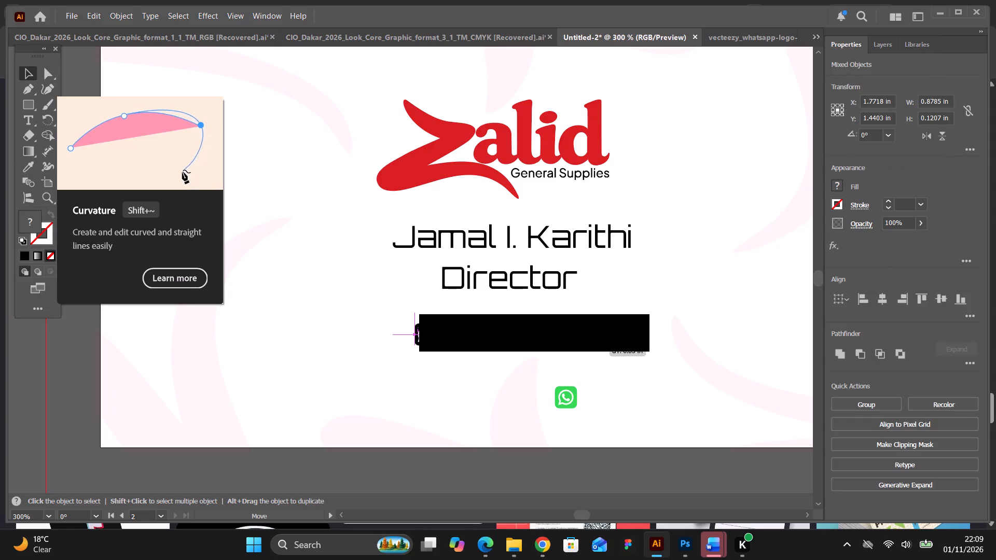
pyautogui.moveTo(590, 341); pyautogui.dragTo(588, 341)
# Move the green WhatsApp icon below and before the first contact row, at about X 1.33 in, Y 1.77 in.
pyautogui.moveTo(543, 376); pyautogui.dragTo(573, 413)
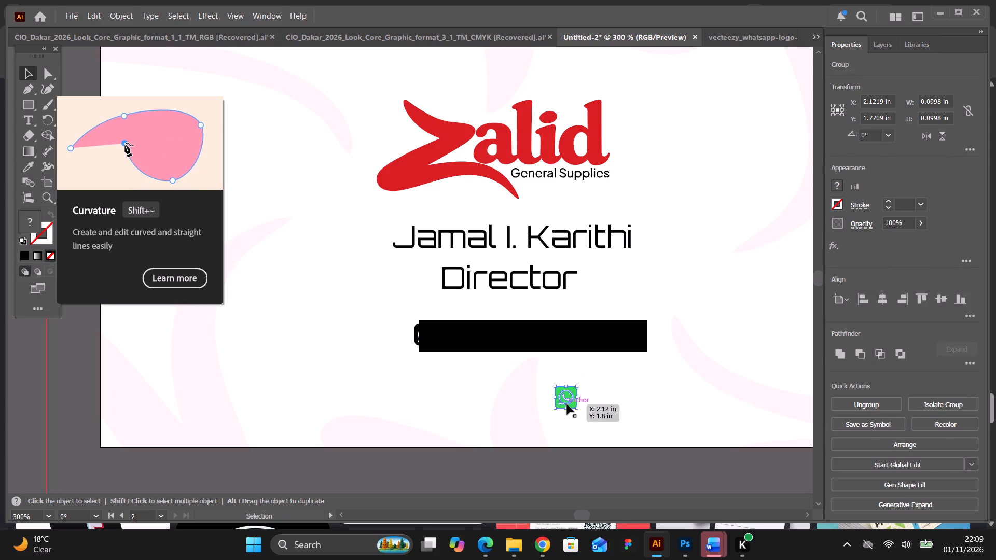
pyautogui.moveTo(567, 404); pyautogui.dragTo(392, 402)
pyautogui.click(464, 377)
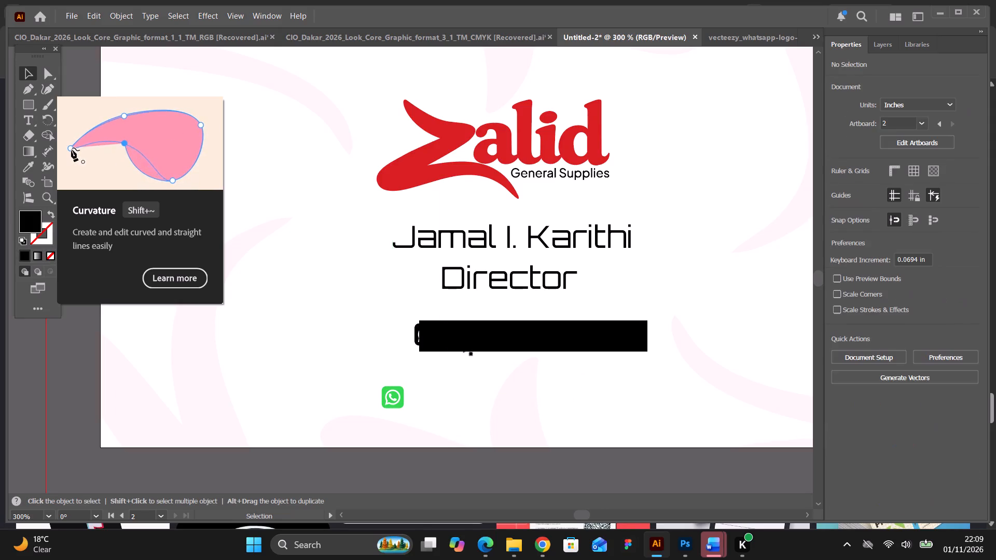
# Duplicate the first number's text just below it and replace the copy with the cut second number, removing the extra leading characters.
pyautogui.moveTo(462, 339); pyautogui.dragTo(462, 378)
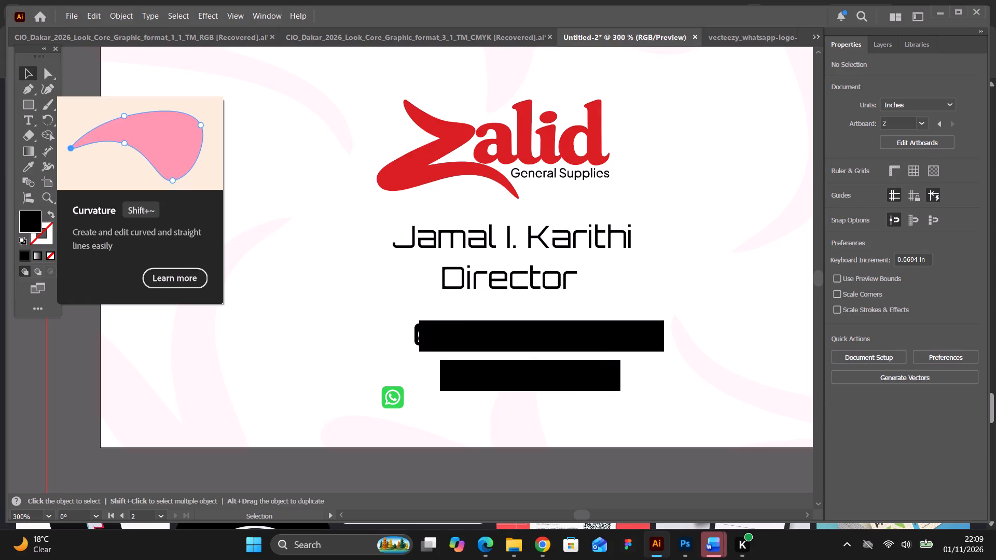
pyautogui.doubleClick(446, 378)
pyautogui.moveTo(446, 369); pyautogui.dragTo(566, 370)
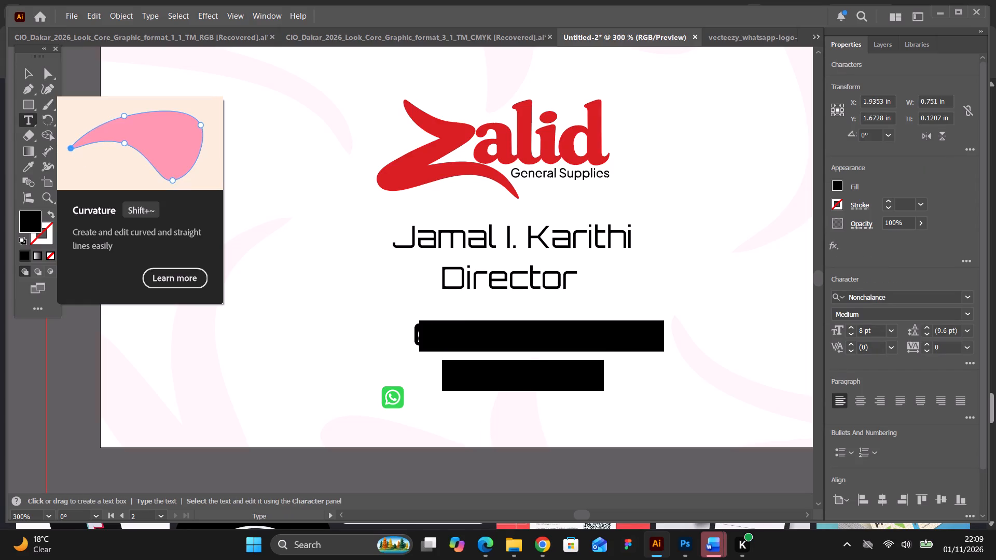
pyautogui.moveTo(566, 370); pyautogui.dragTo(627, 369)
pyautogui.hotkey('ctrl', 'v')
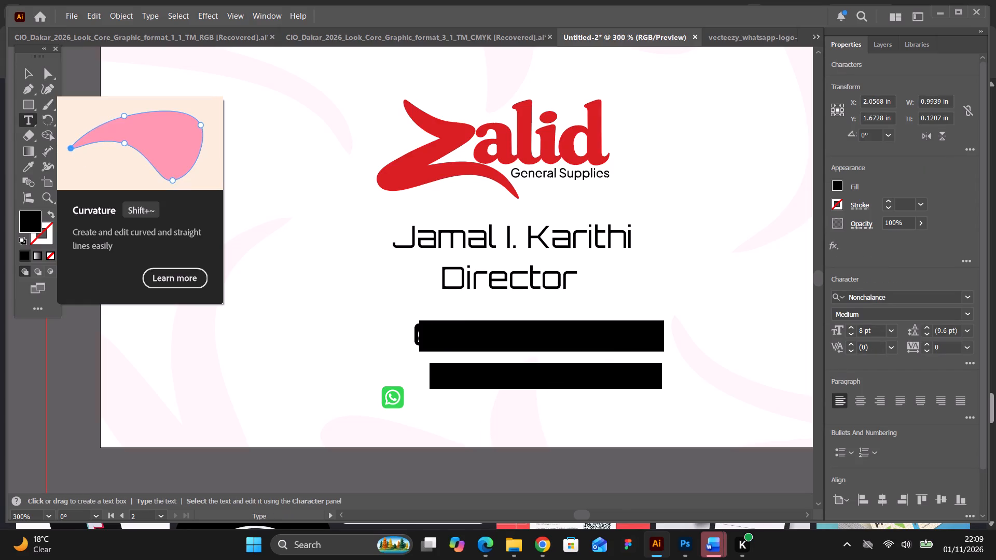
pyautogui.moveTo(487, 372); pyautogui.dragTo(410, 380)
pyautogui.press('BackSpace')
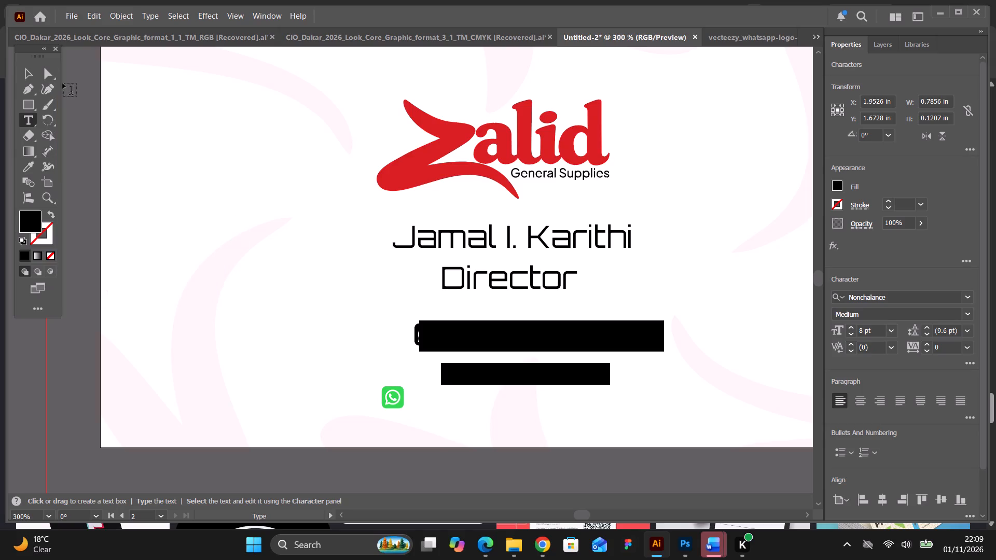
# Place the green WhatsApp icon directly before the second number, at about X 1.48 in, Y 1.67 in.
pyautogui.click(31, 73)
pyautogui.click(502, 405)
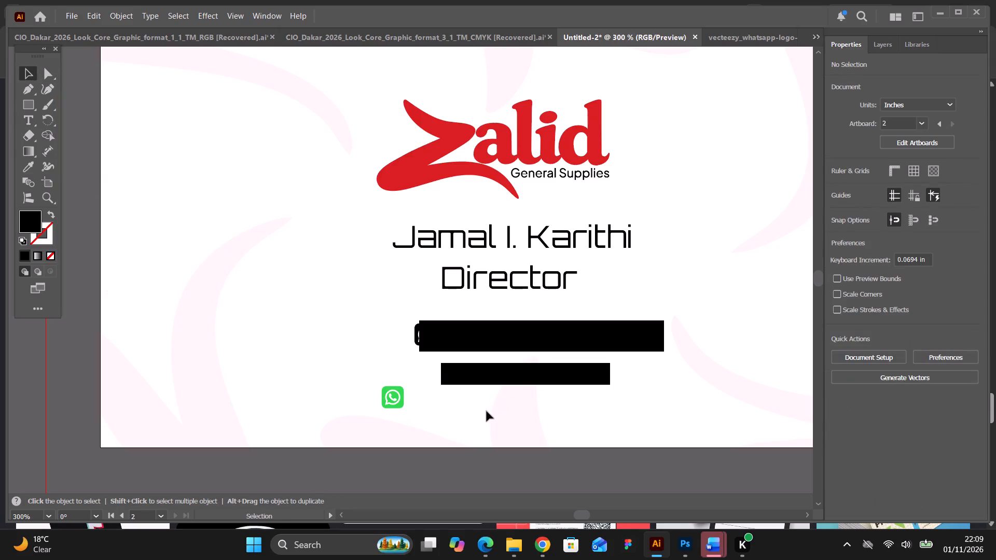
pyautogui.click(487, 411)
pyautogui.moveTo(351, 384); pyautogui.dragTo(395, 412)
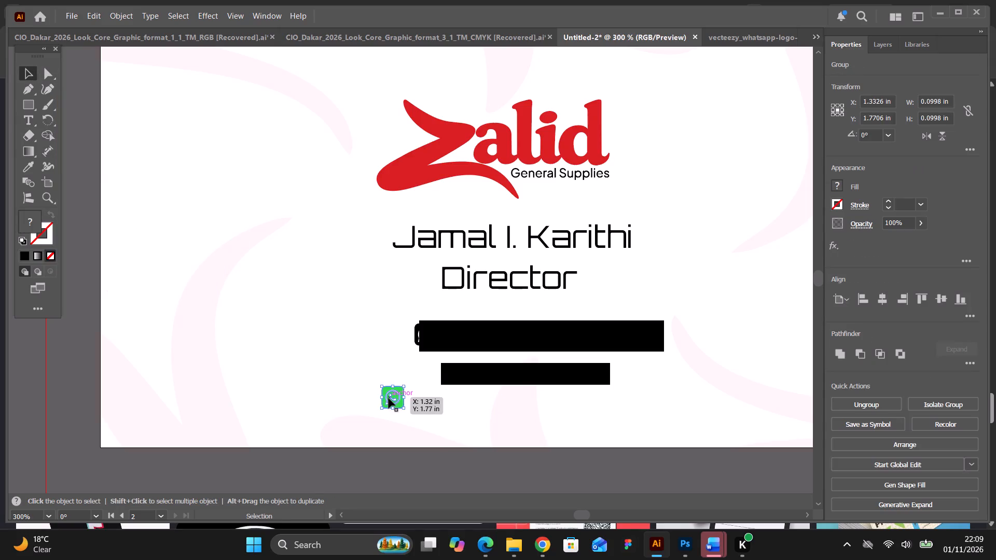
pyautogui.moveTo(390, 398); pyautogui.dragTo(422, 376)
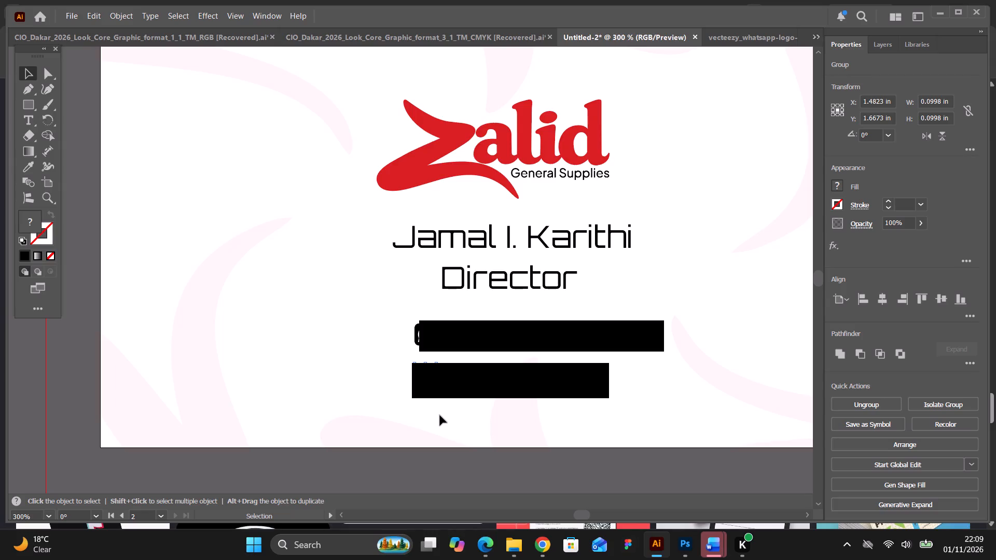
pyautogui.click(440, 415)
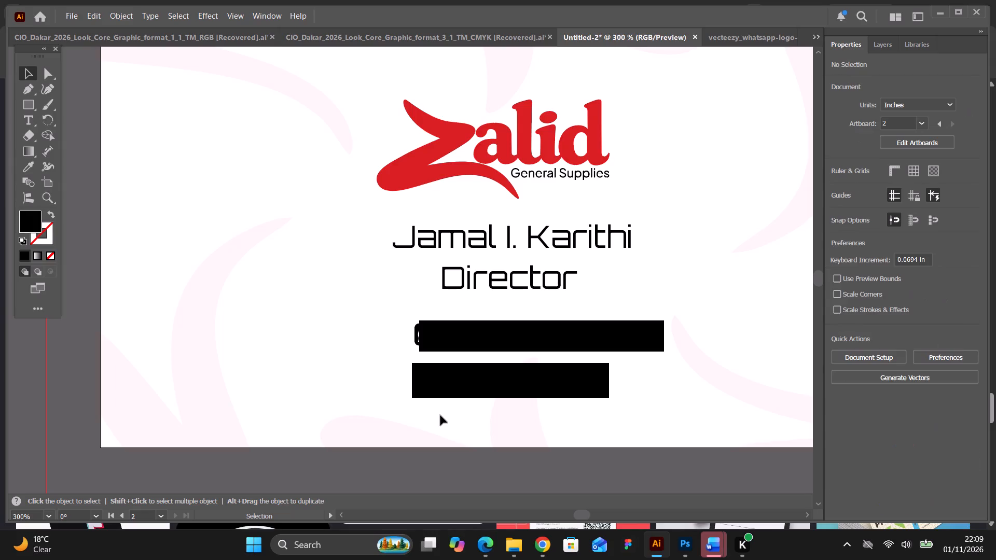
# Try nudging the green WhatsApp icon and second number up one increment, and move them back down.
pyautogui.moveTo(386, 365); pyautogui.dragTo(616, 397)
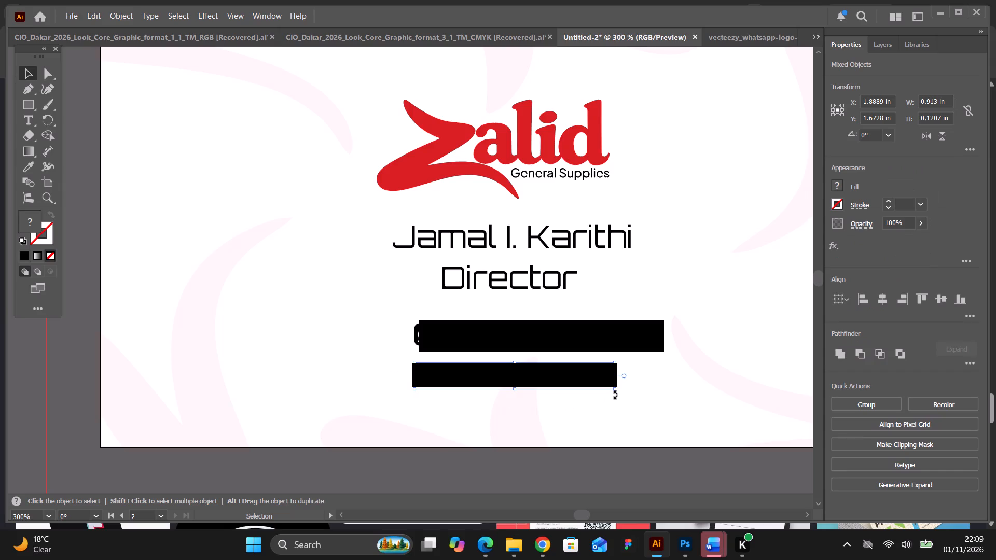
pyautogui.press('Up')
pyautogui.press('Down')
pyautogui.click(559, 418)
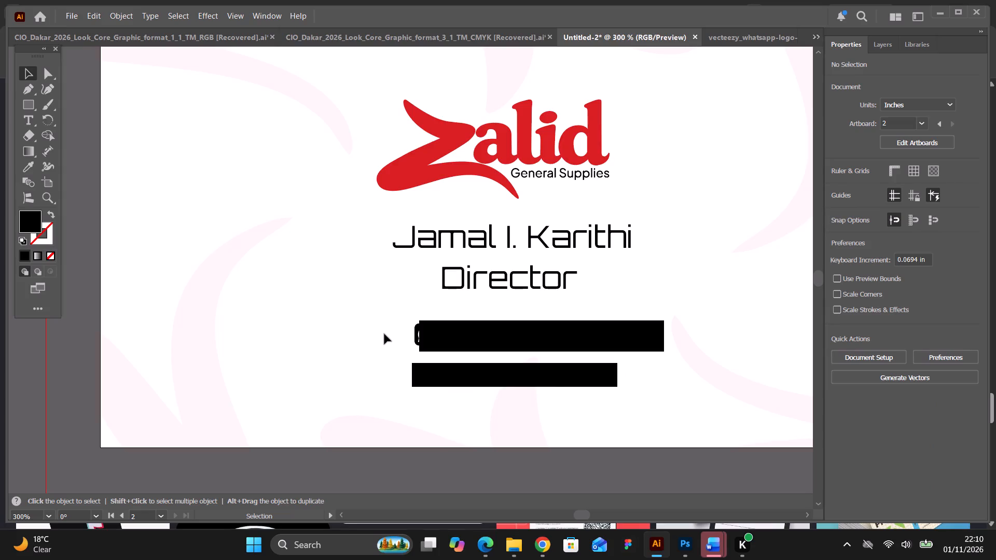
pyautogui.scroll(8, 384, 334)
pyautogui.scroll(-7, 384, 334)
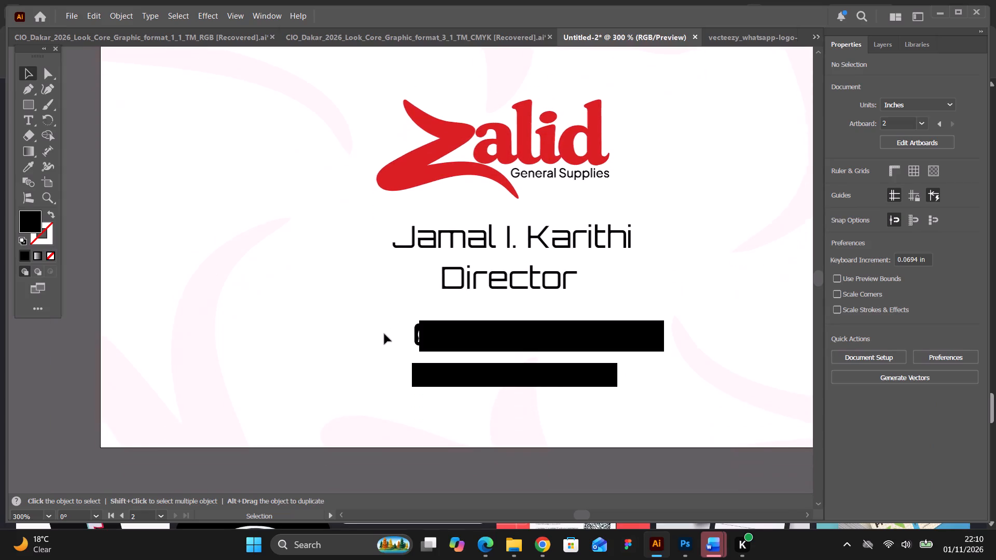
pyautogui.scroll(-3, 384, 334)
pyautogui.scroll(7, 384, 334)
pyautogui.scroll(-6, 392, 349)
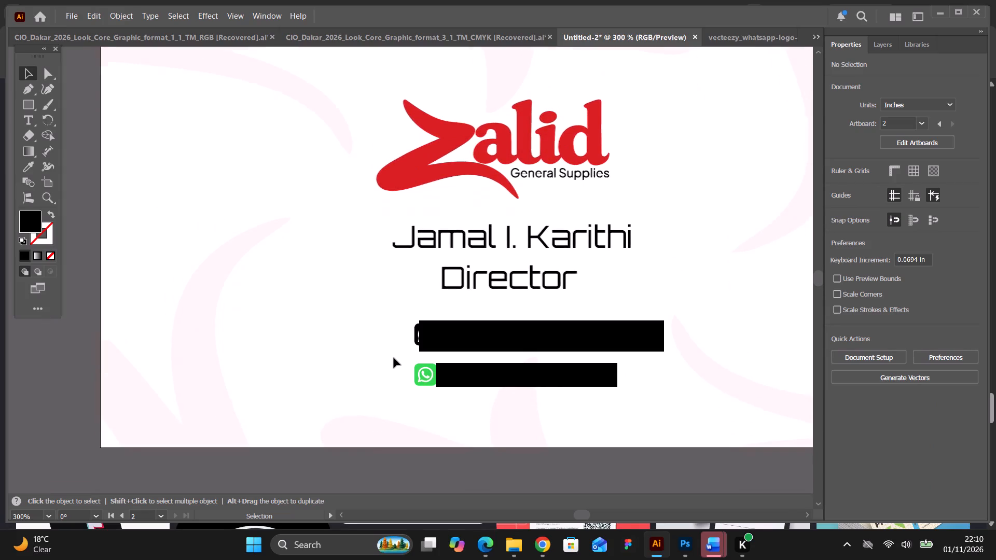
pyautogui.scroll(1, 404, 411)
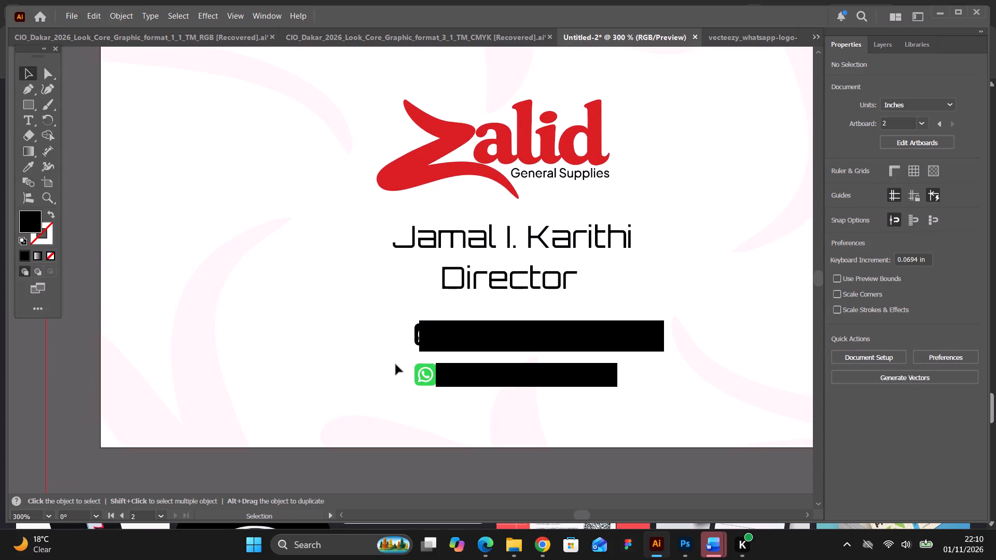
# Move the green WhatsApp icon and second number up beside the first number to form a single contact row.
pyautogui.moveTo(396, 365); pyautogui.dragTo(643, 382)
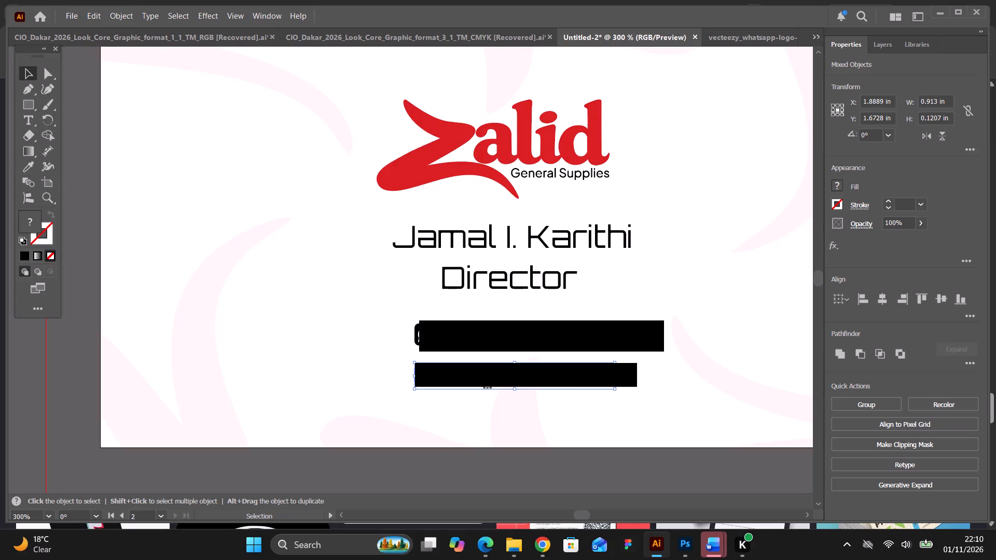
pyautogui.moveTo(433, 377); pyautogui.dragTo(555, 349)
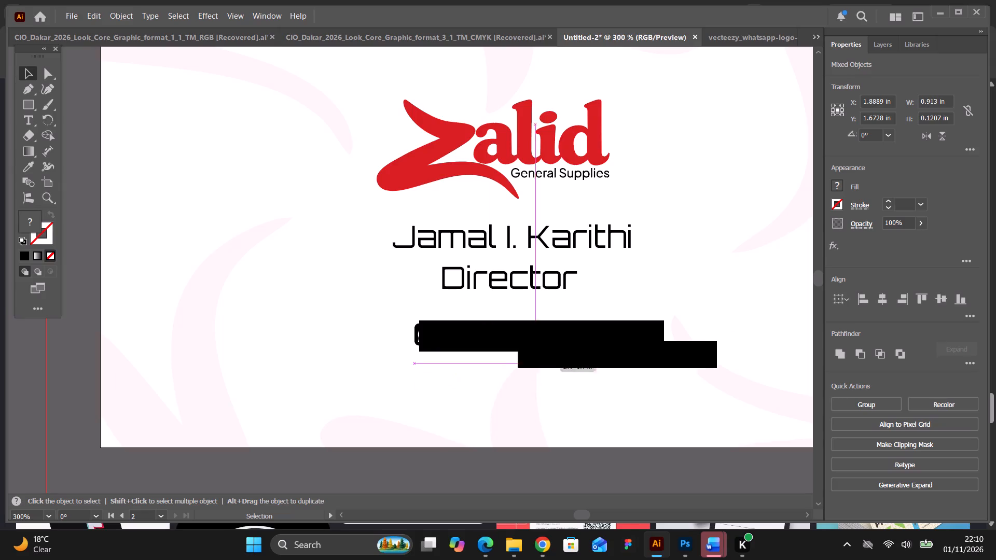
pyautogui.moveTo(555, 349); pyautogui.dragTo(642, 335)
pyautogui.click(555, 377)
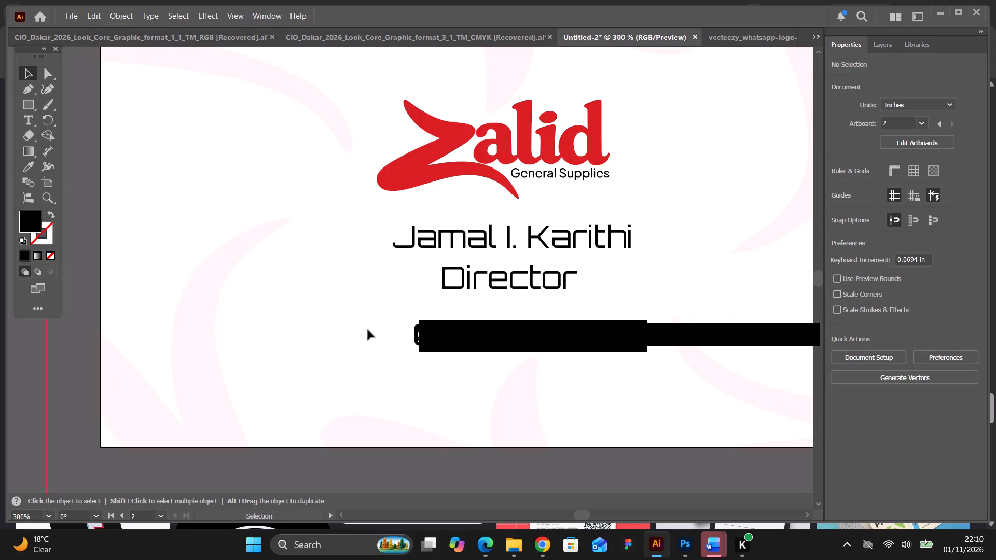
# Reposition the combined contact row beneath the Director title at about X 1.94 in, Y 1.51 in.
pyautogui.moveTo(374, 326); pyautogui.dragTo(689, 358)
pyautogui.moveTo(673, 344); pyautogui.dragTo(621, 349)
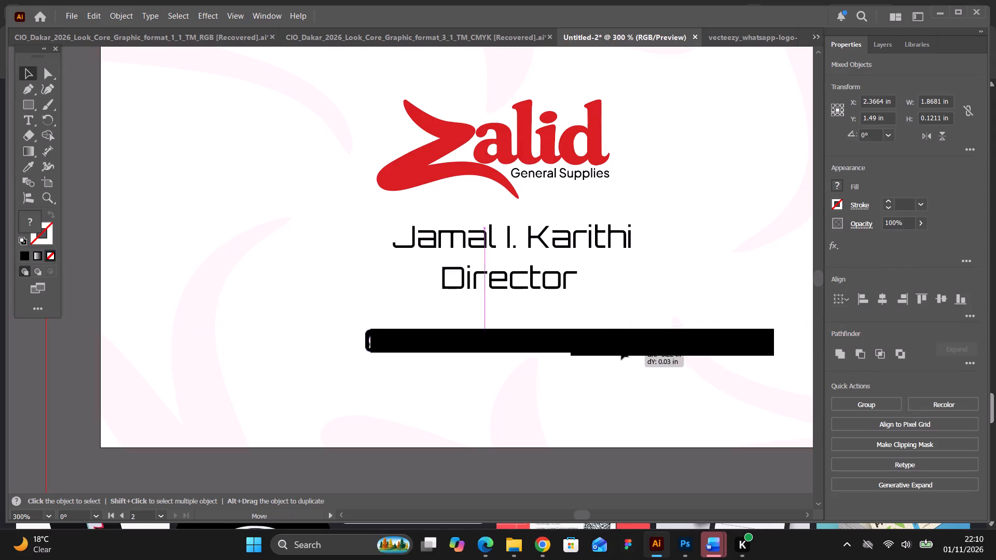
pyautogui.moveTo(621, 349); pyautogui.dragTo(571, 349)
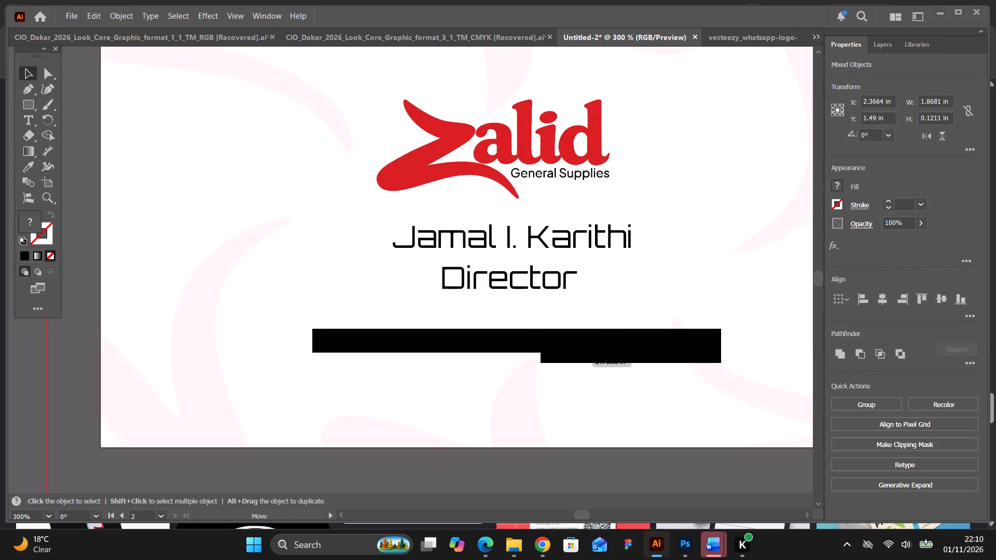
pyautogui.moveTo(571, 349); pyautogui.dragTo(579, 348)
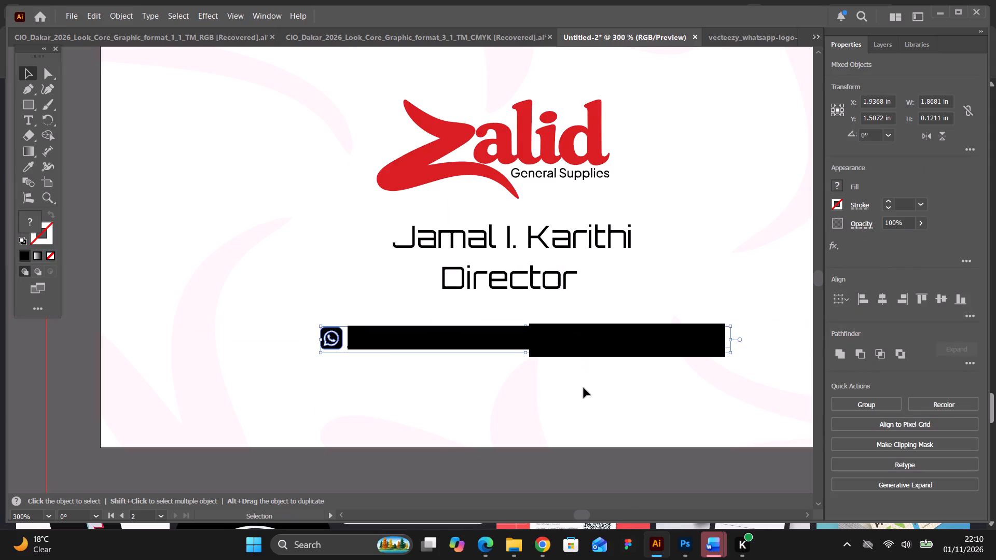
pyautogui.click(584, 388)
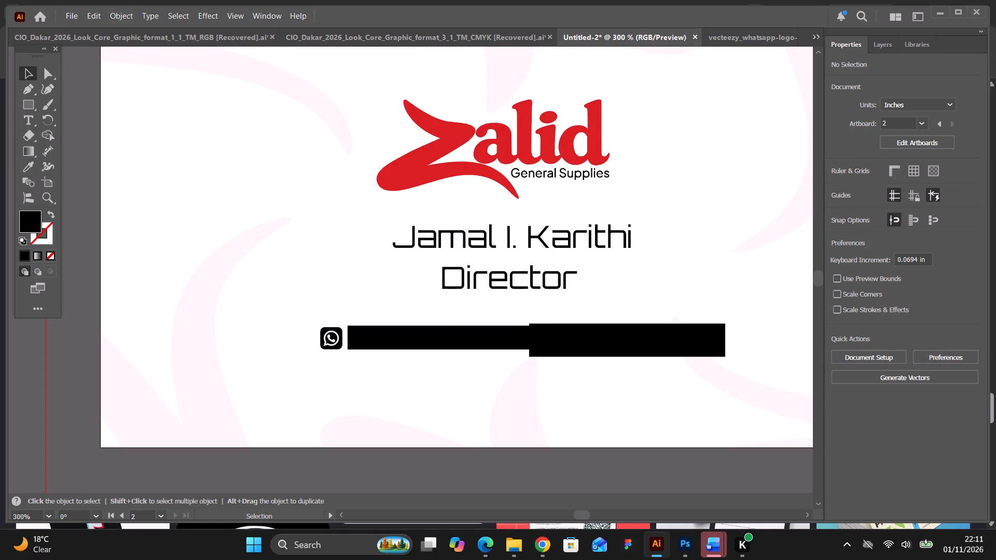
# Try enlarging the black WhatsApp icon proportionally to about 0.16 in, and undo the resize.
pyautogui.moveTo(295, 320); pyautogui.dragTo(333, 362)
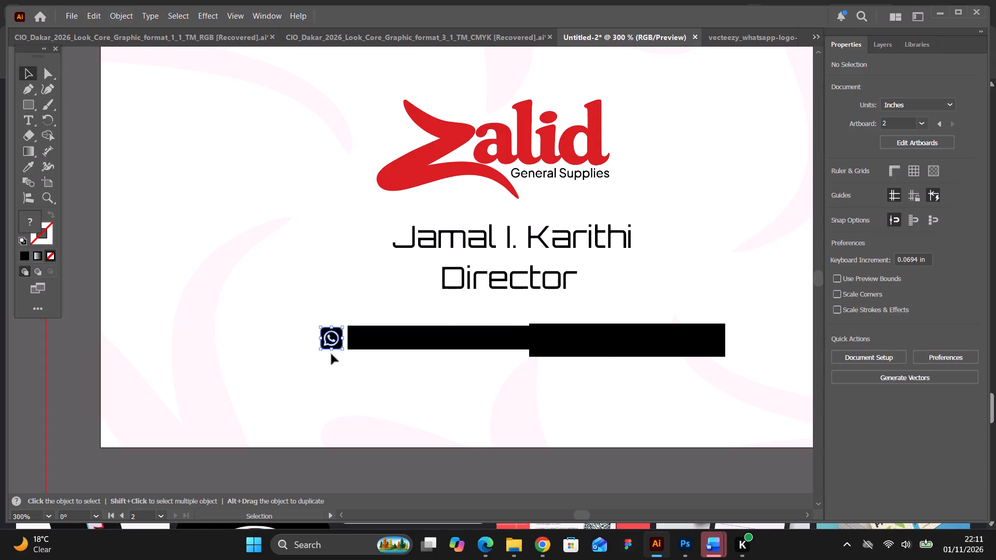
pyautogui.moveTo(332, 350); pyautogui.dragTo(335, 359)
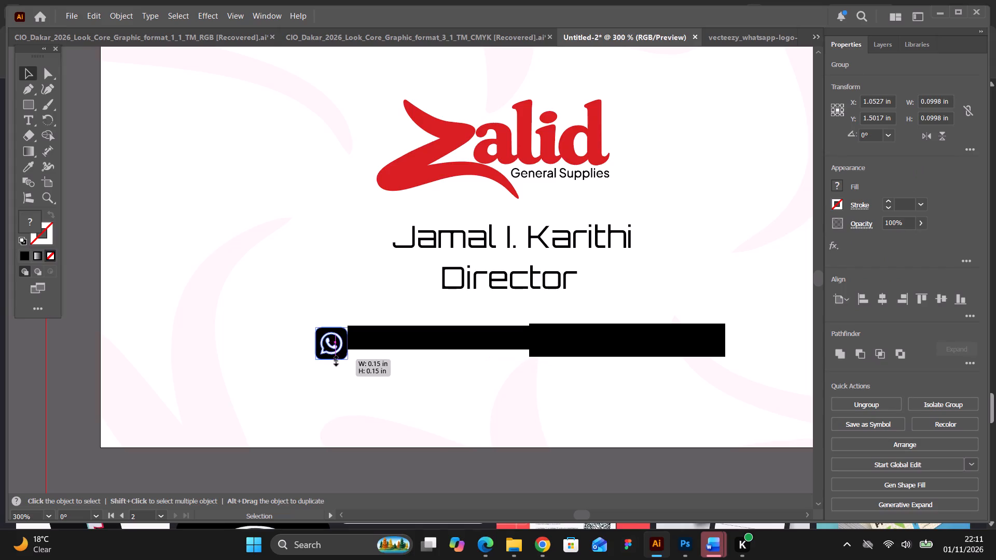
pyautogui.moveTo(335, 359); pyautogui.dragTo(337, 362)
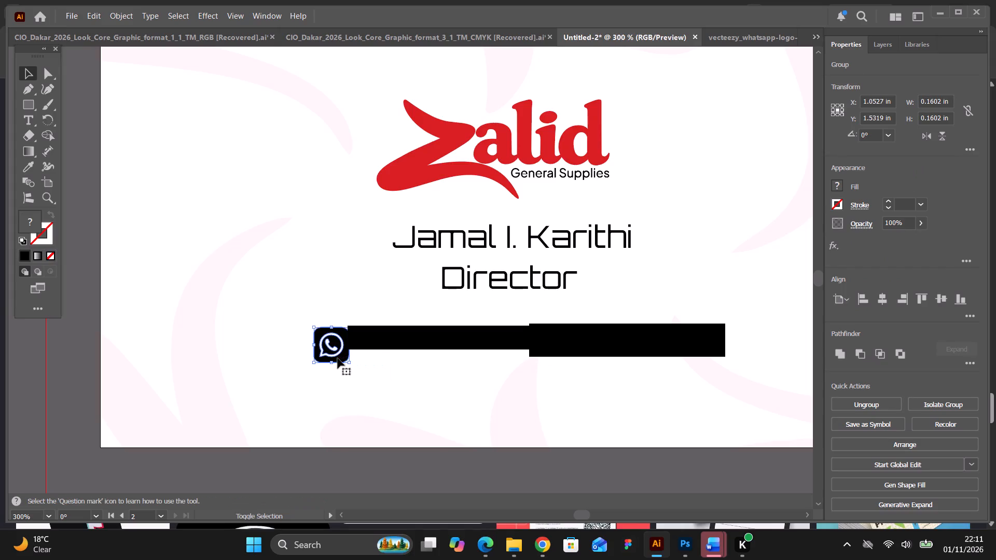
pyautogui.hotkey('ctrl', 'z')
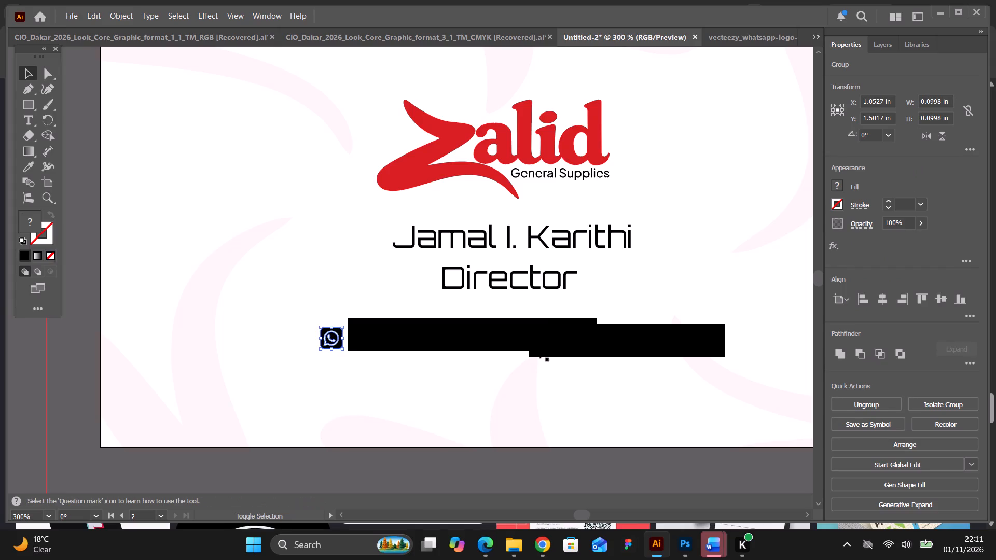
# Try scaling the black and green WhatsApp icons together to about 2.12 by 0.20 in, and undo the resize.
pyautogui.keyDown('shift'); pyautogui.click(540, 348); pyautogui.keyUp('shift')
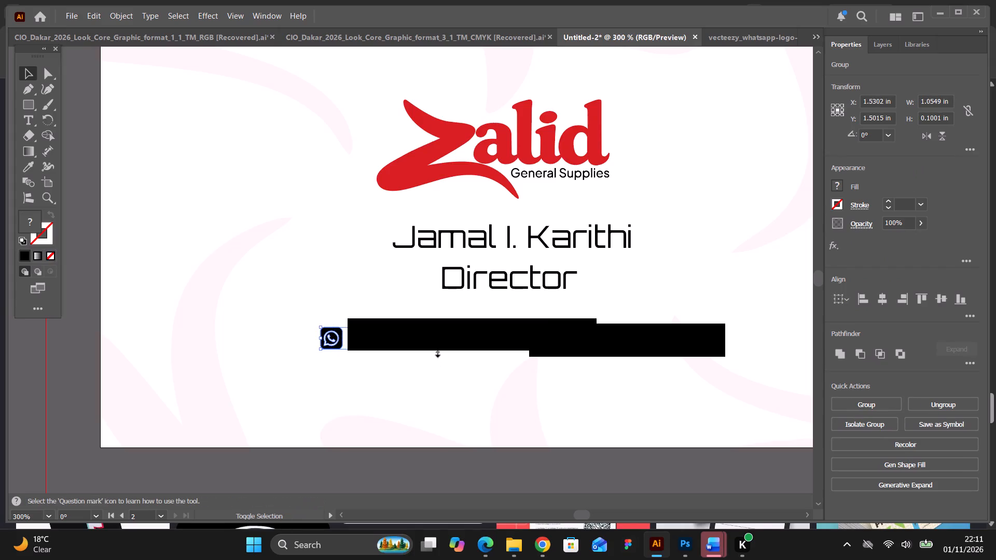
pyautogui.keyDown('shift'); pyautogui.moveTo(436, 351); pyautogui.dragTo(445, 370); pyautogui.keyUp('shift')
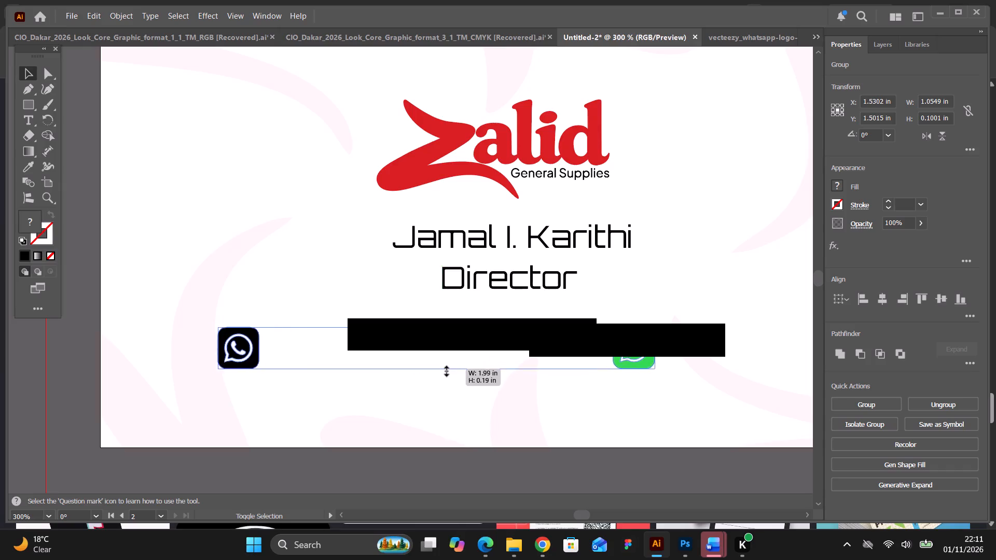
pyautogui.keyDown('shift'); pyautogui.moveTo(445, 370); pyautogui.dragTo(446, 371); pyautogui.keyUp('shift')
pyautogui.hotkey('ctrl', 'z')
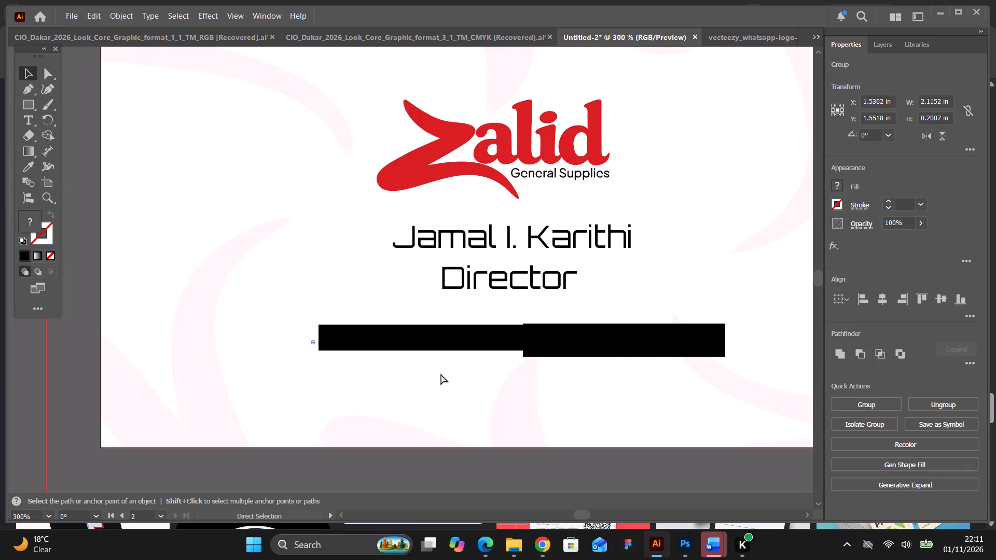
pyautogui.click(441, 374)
# Delete the black WhatsApp icon beside the first contact number.
pyautogui.moveTo(318, 318); pyautogui.dragTo(329, 336)
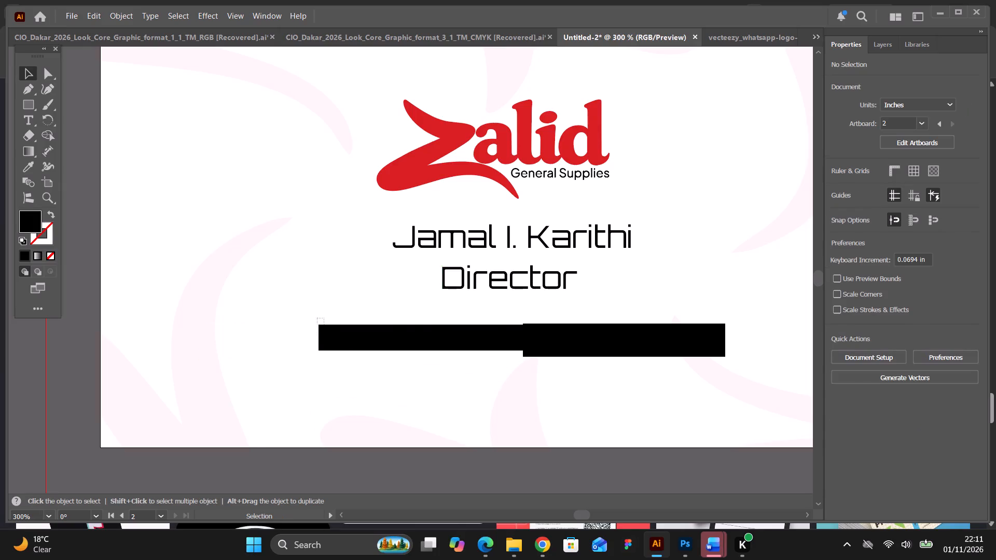
pyautogui.moveTo(329, 336); pyautogui.dragTo(339, 359)
pyautogui.press('BackSpace')
# Enlarge the green WhatsApp icon proportionally to about 0.14 in square, keeping it at about X 2.01 in, Y 1.50 in.
pyautogui.moveTo(533, 316); pyautogui.dragTo(534, 349)
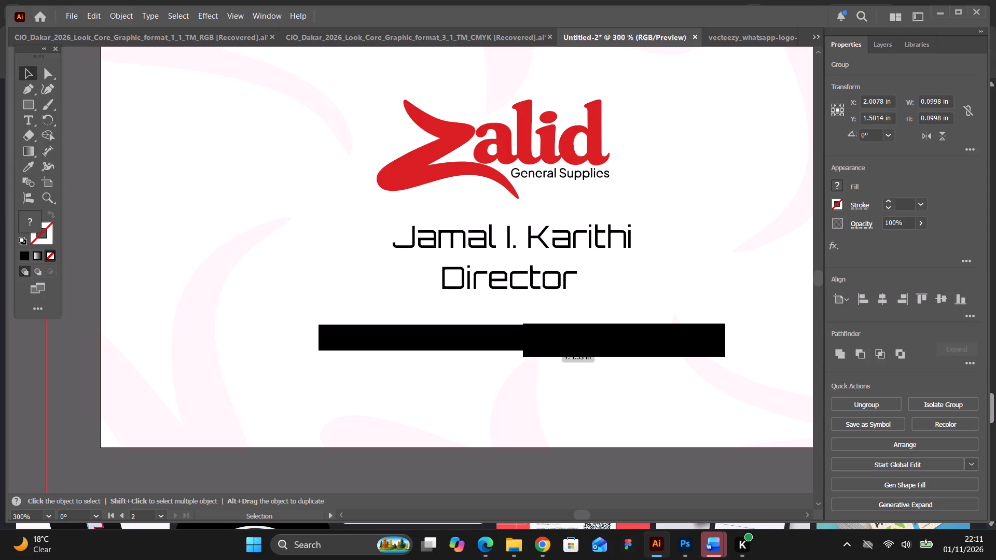
pyautogui.moveTo(542, 348); pyautogui.dragTo(542, 355)
pyautogui.click(542, 345)
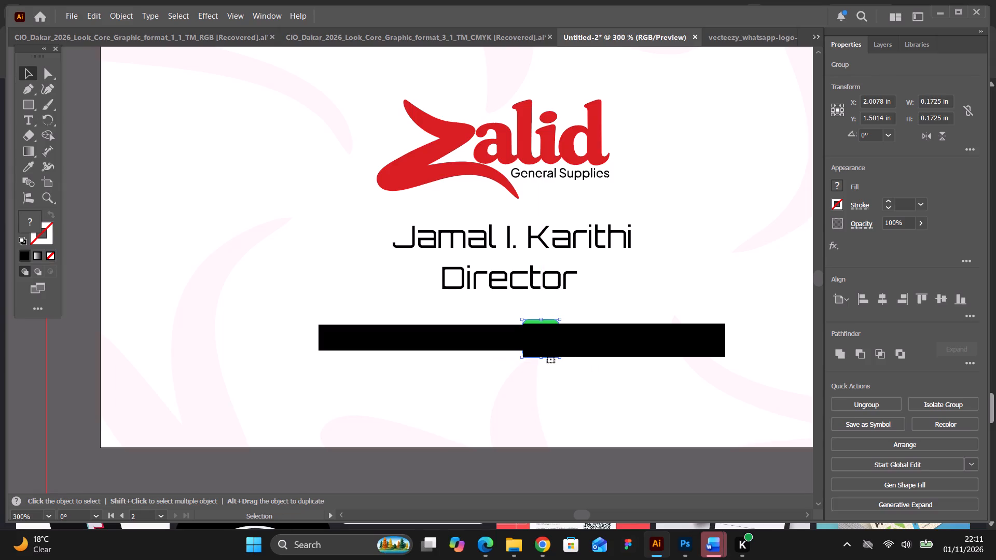
pyautogui.keyDown('alt'); pyautogui.keyDown('shift'); pyautogui.click(542, 357); pyautogui.keyUp('shift'); pyautogui.keyUp('alt')
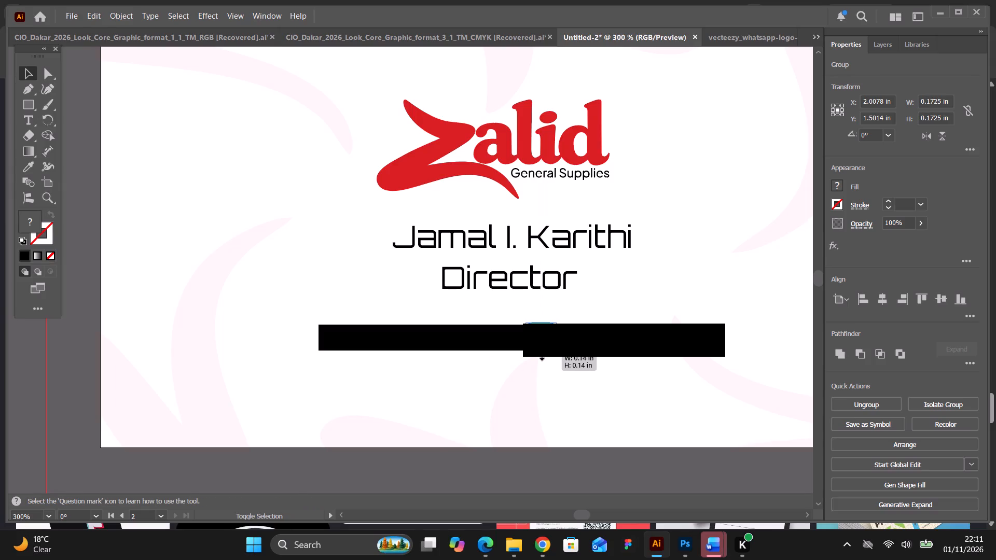
pyautogui.press('Down')
pyautogui.press('Up')
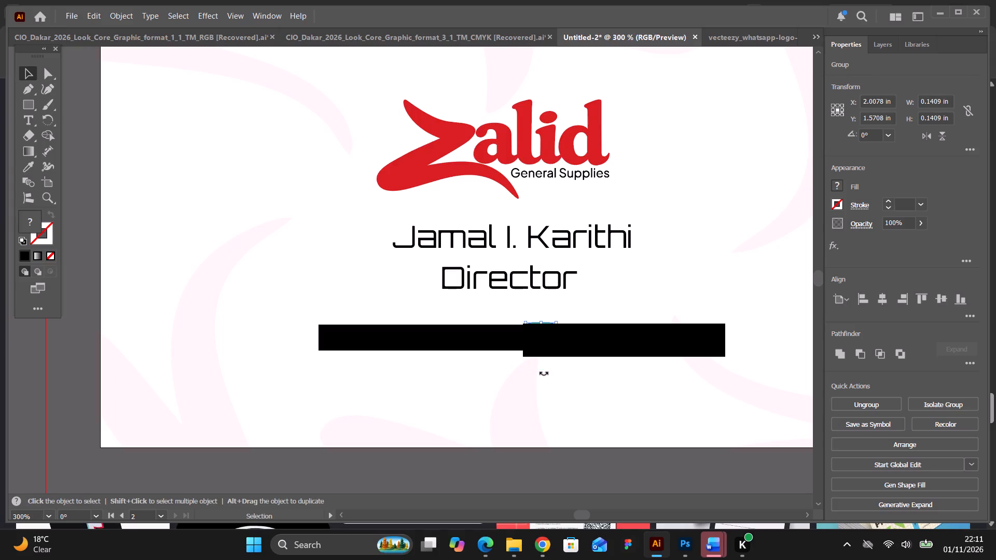
pyautogui.click(578, 364)
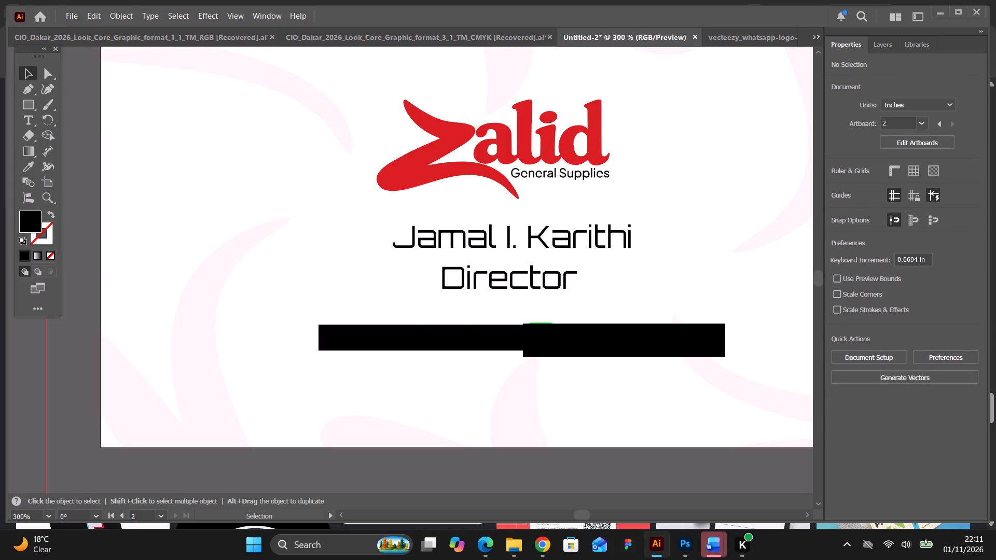
# Adjust the contact row's spacing by shifting the first number left, the green icon to about X 1.98 in, Y 1.52 in, and the second number slightly down.
pyautogui.moveTo(405, 336); pyautogui.dragTo(384, 338)
pyautogui.click(492, 355)
pyautogui.moveTo(520, 320); pyautogui.dragTo(538, 351)
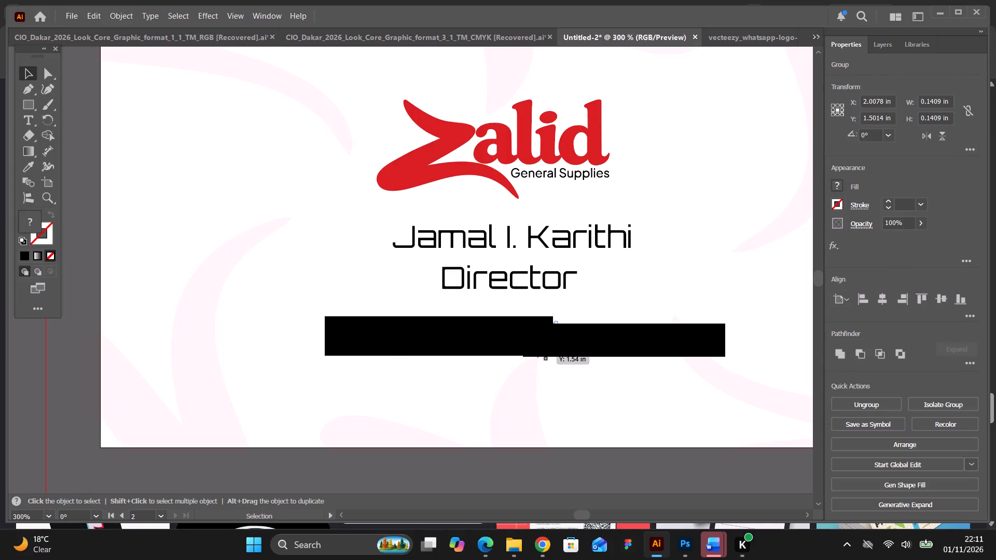
pyautogui.moveTo(538, 346); pyautogui.dragTo(529, 346)
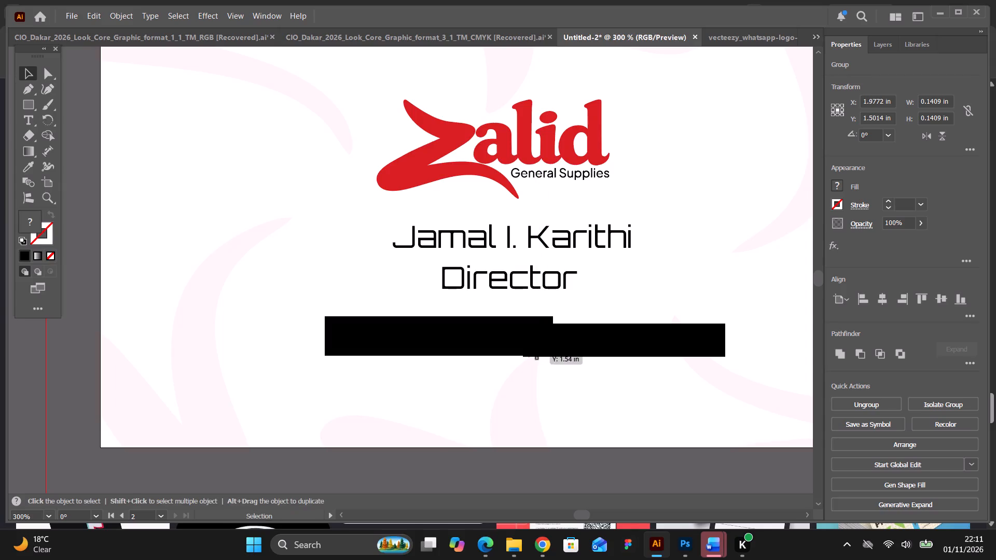
pyautogui.click(532, 336)
pyautogui.click(581, 380)
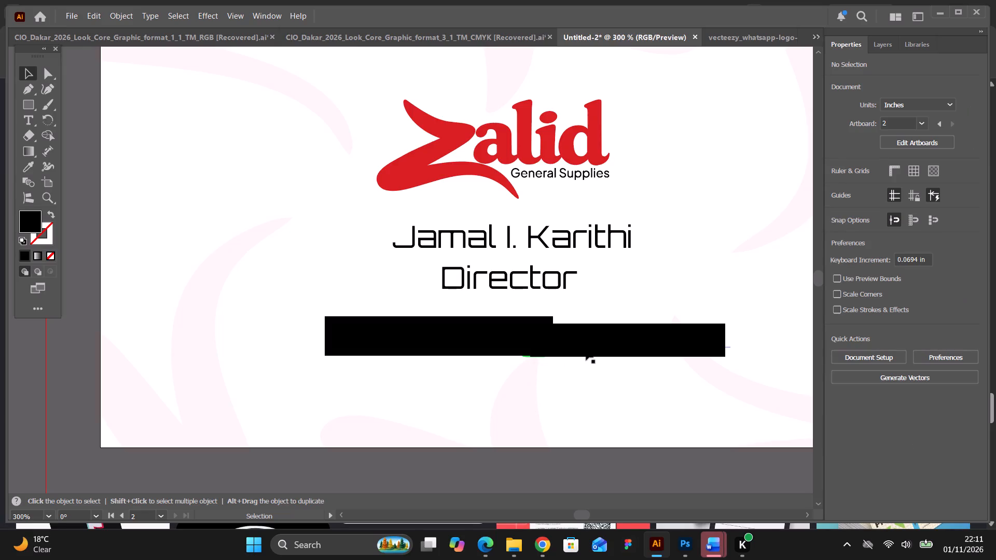
pyautogui.moveTo(590, 347); pyautogui.dragTo(589, 356)
pyautogui.click(548, 381)
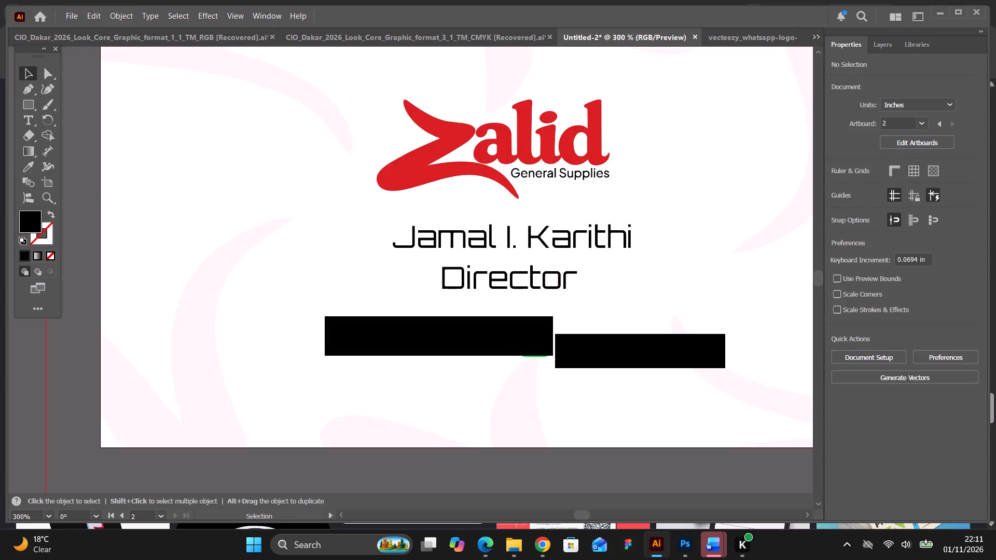
# Duplicate the green WhatsApp icon horizontally to the left of the first number, at about X 0.93 in.
pyautogui.moveTo(515, 327); pyautogui.dragTo(537, 367)
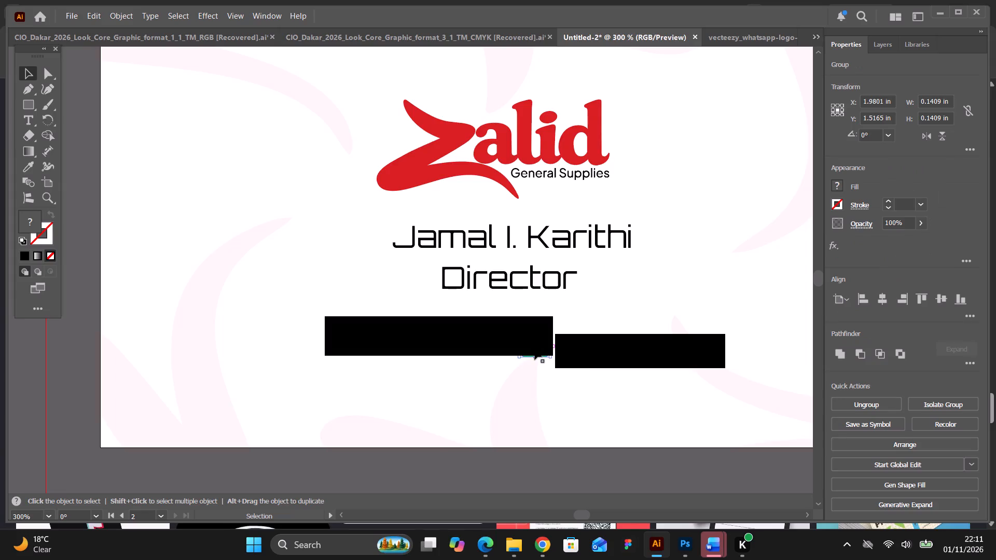
pyautogui.keyDown('alt'); pyautogui.moveTo(535, 349); pyautogui.dragTo(348, 349); pyautogui.keyUp('alt')
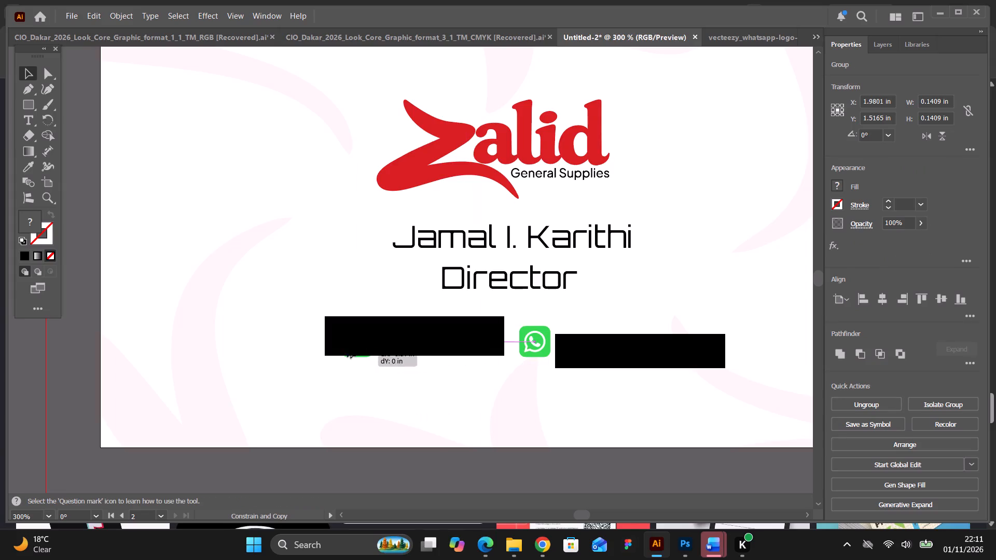
pyautogui.keyDown('alt'); pyautogui.moveTo(348, 349); pyautogui.dragTo(305, 350); pyautogui.keyUp('alt')
# Align the two contact numbers to each other along their bottom edges.
pyautogui.click(404, 345)
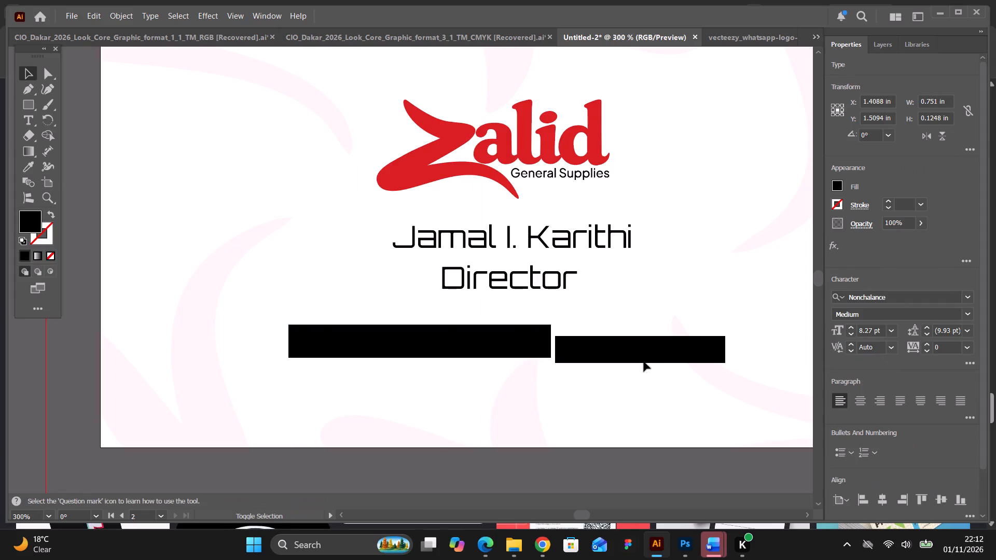
pyautogui.keyDown('shift'); pyautogui.click(639, 355); pyautogui.keyUp('shift')
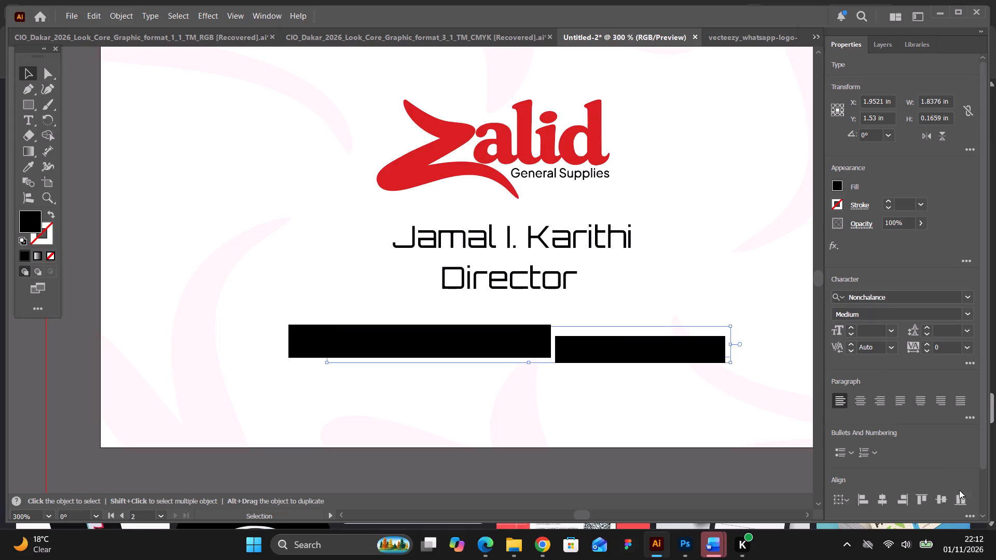
pyautogui.click(959, 498)
pyautogui.click(628, 408)
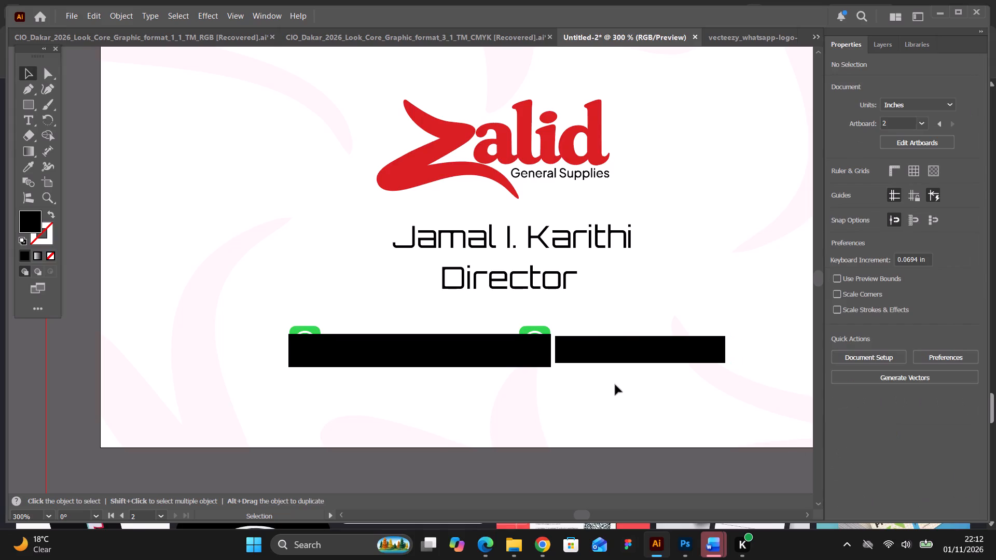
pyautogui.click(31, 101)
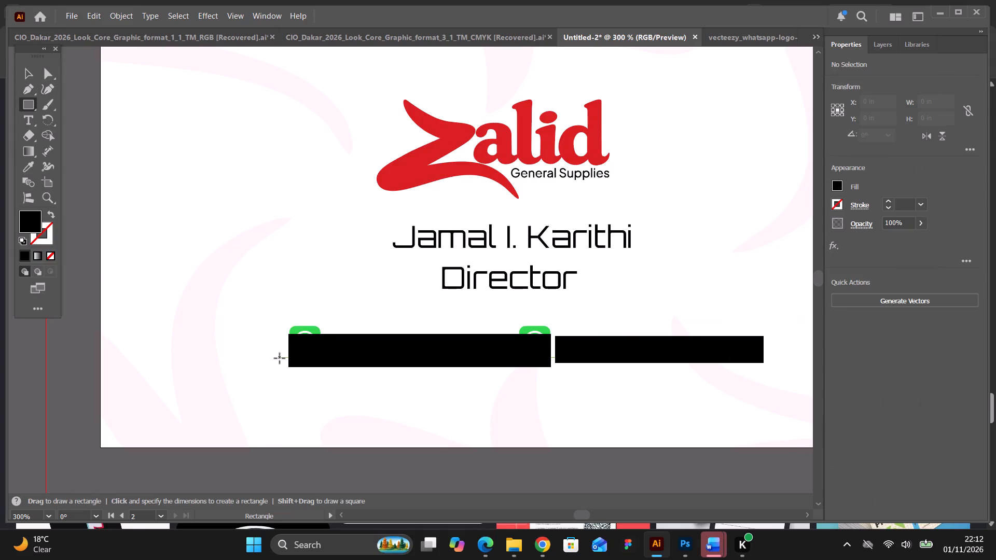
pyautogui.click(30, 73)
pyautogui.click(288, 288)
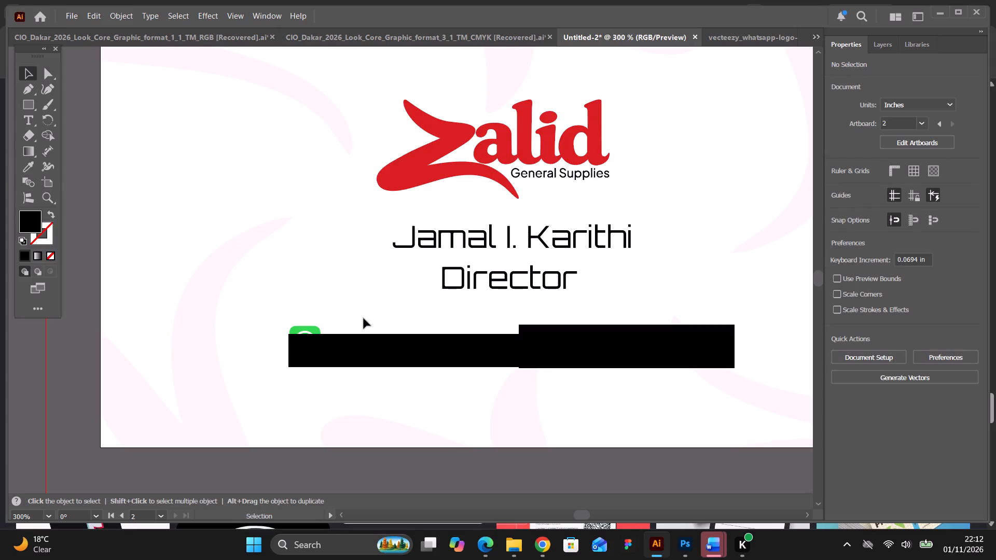
# Ungroup the WhatsApp icon beside the first number and recolour its green background square black by sampling the Director text with the Eyedropper.
pyautogui.click(545, 357)
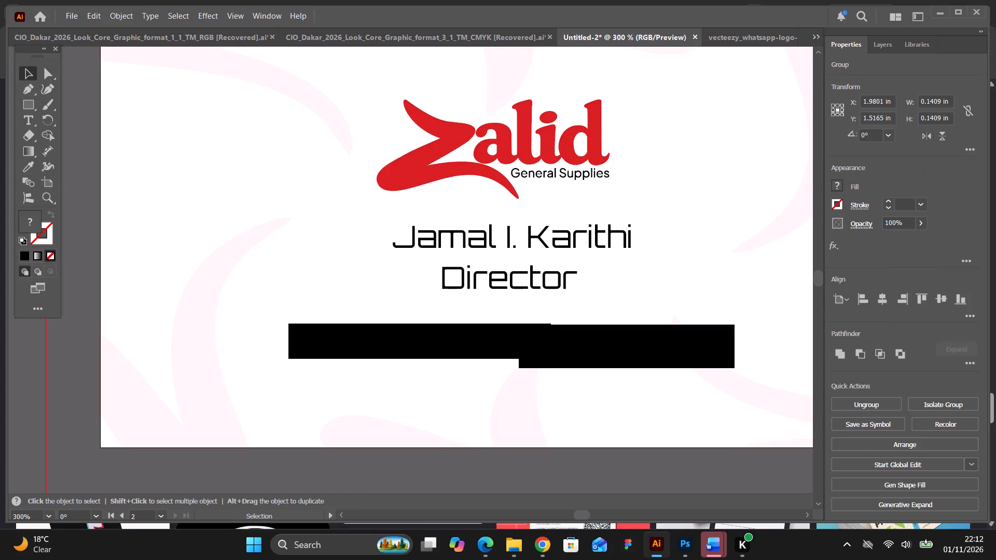
pyautogui.click(312, 330)
pyautogui.rightClick(313, 330)
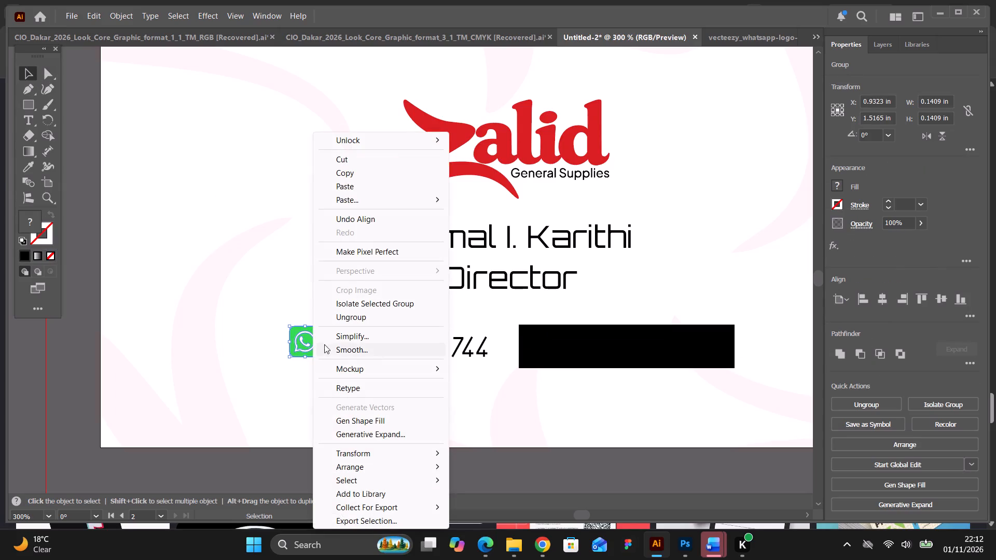
pyautogui.click(348, 321)
pyautogui.click(322, 404)
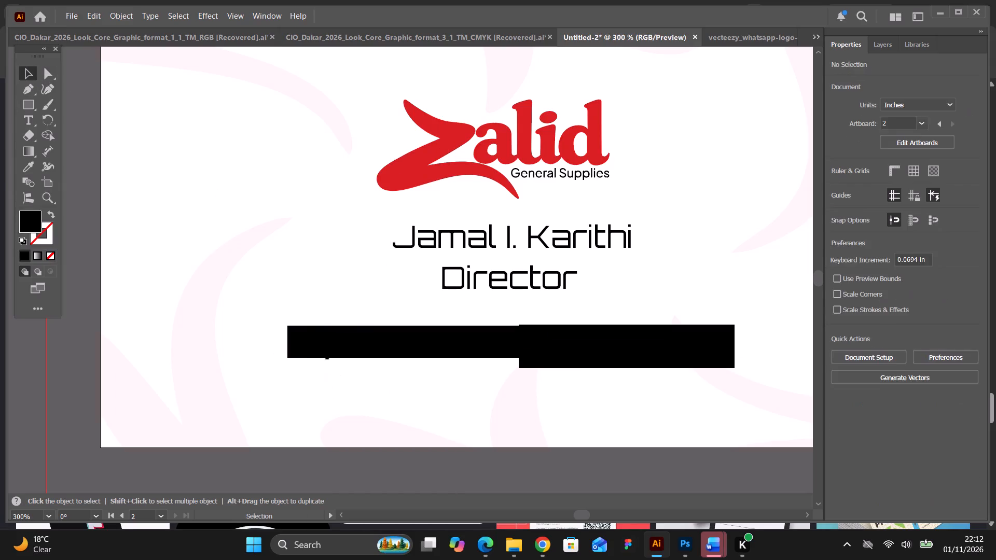
pyautogui.click(320, 346)
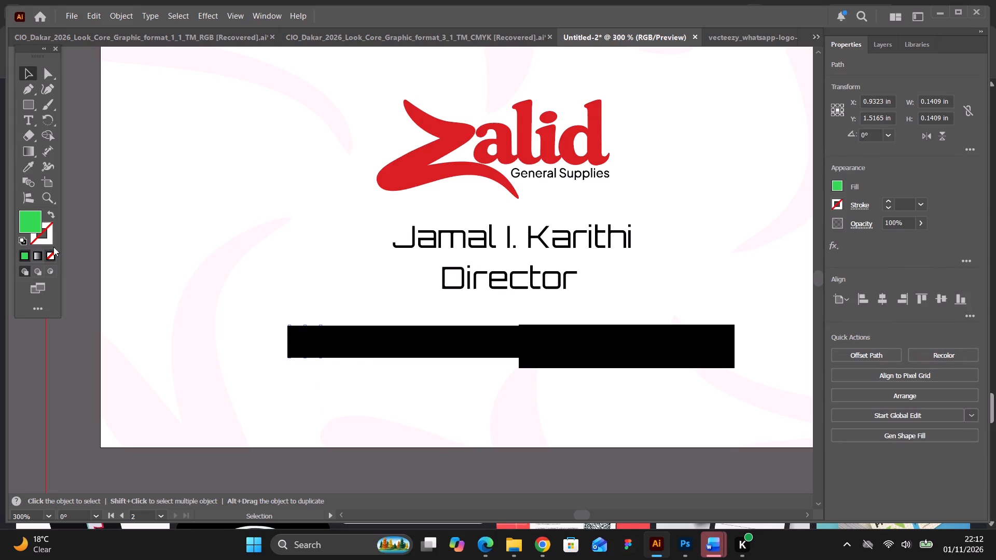
pyautogui.click(30, 167)
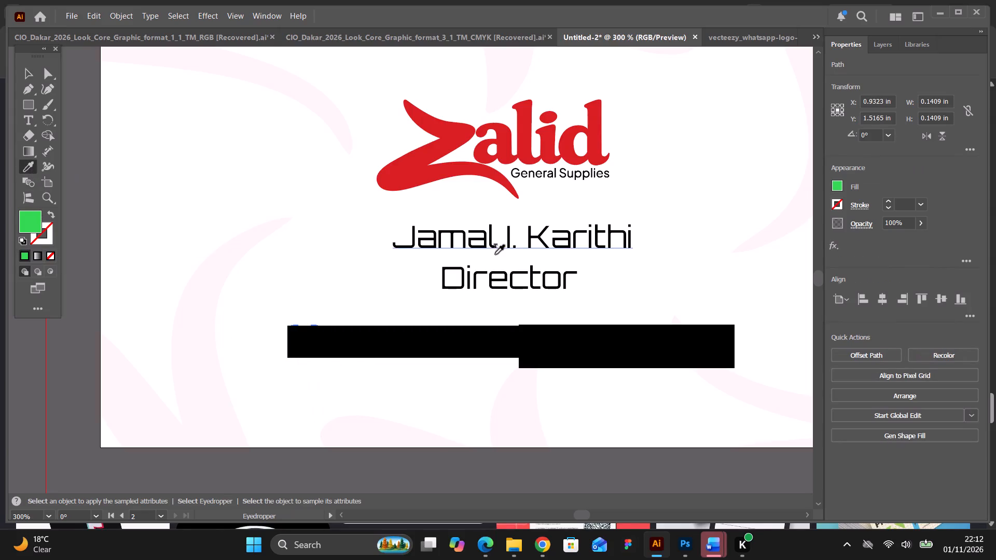
pyautogui.click(463, 269)
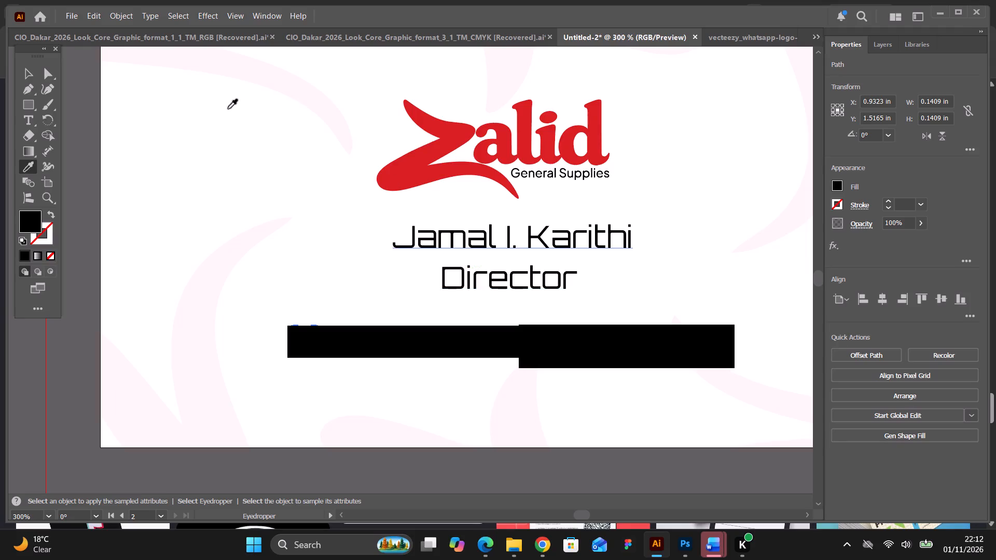
pyautogui.click(33, 68)
pyautogui.click(299, 248)
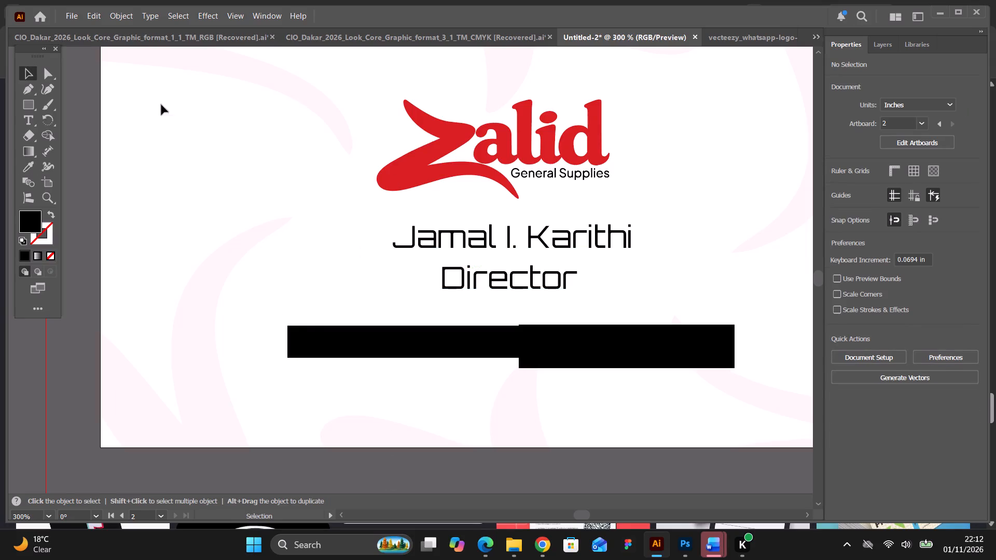
# Add the text "Call" in Orbitron Regular, 10 pt, just above the first contact number.
pyautogui.click(25, 119)
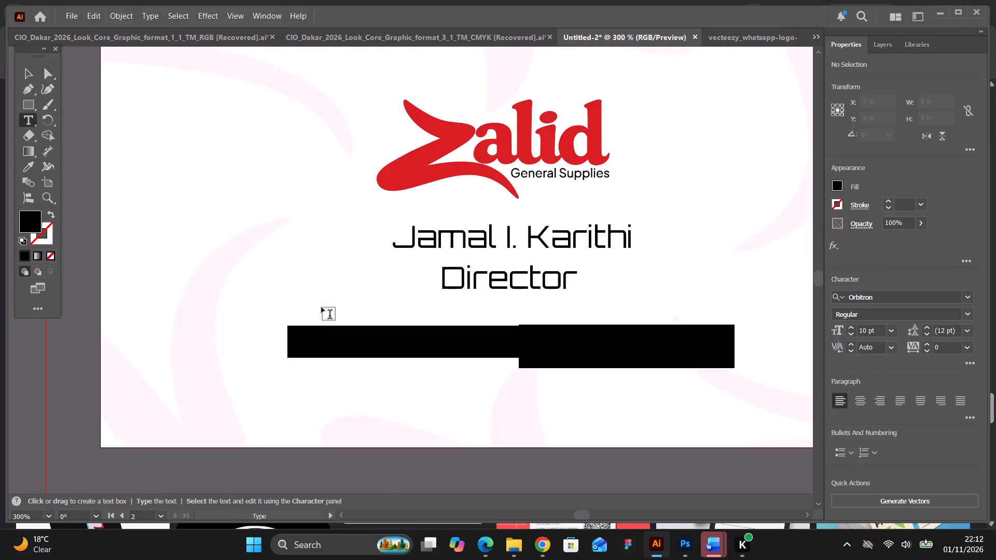
pyautogui.click(322, 307)
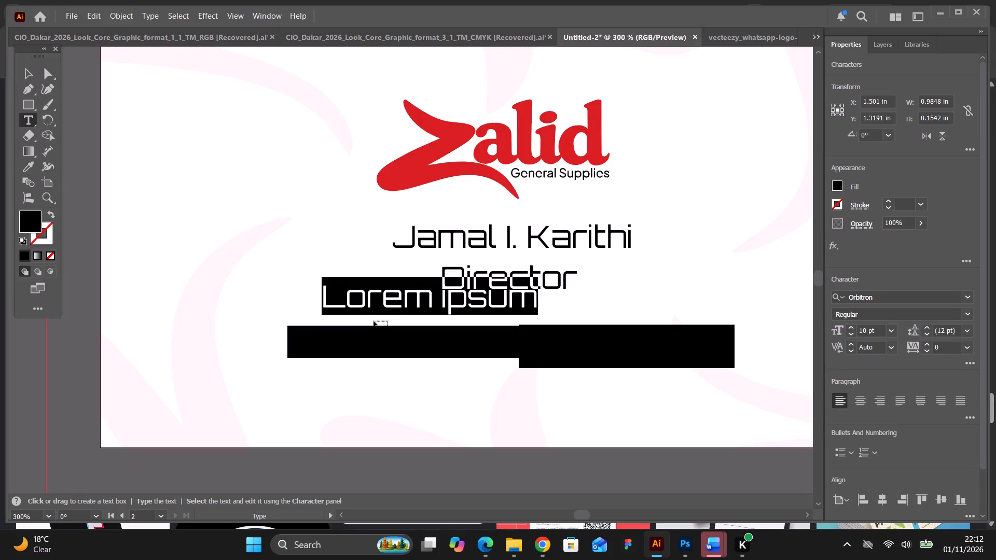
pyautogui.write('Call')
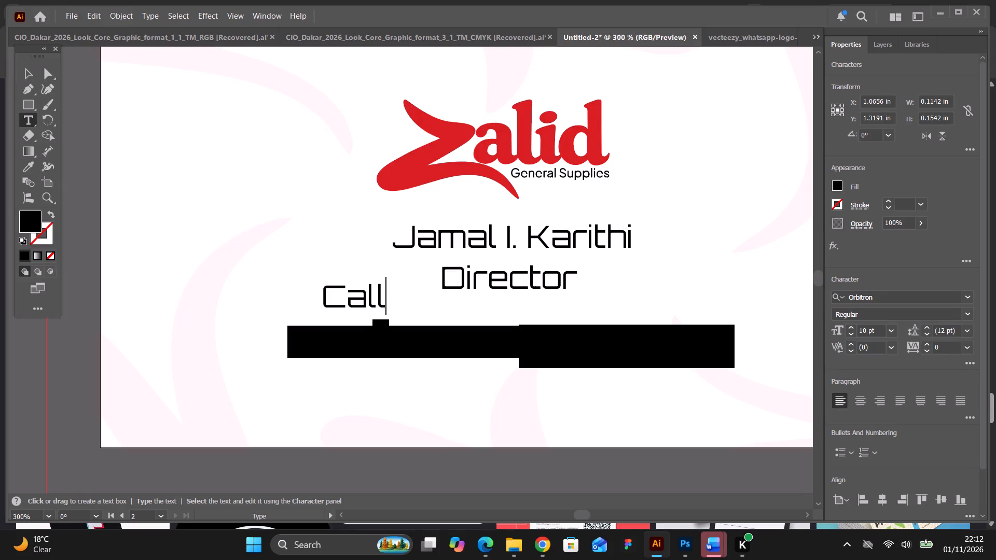
pyautogui.click(24, 72)
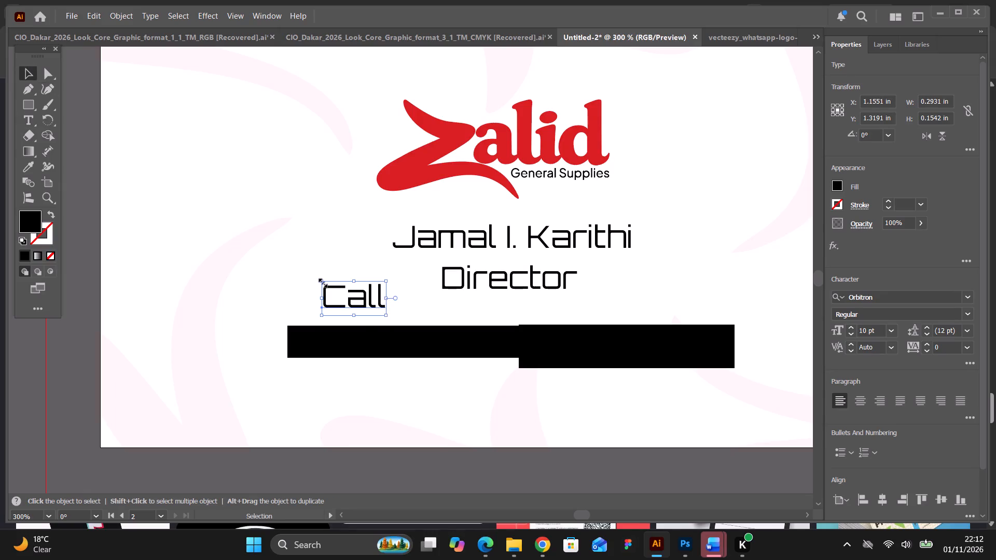
# Scale the "Call" text down proportionally and move it down beside the black icon, at the start of the first number.
pyautogui.moveTo(323, 281); pyautogui.dragTo(343, 290)
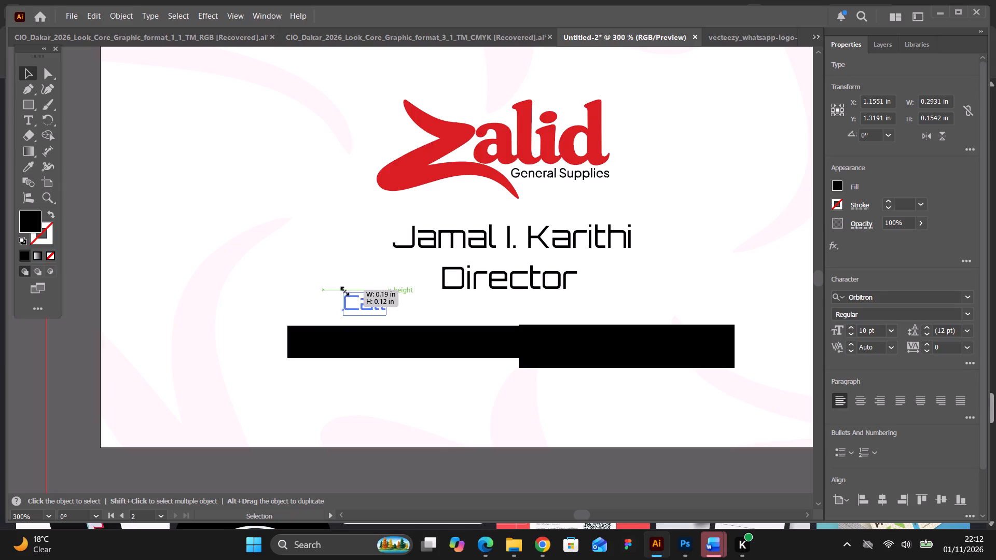
pyautogui.moveTo(343, 290); pyautogui.dragTo(360, 296)
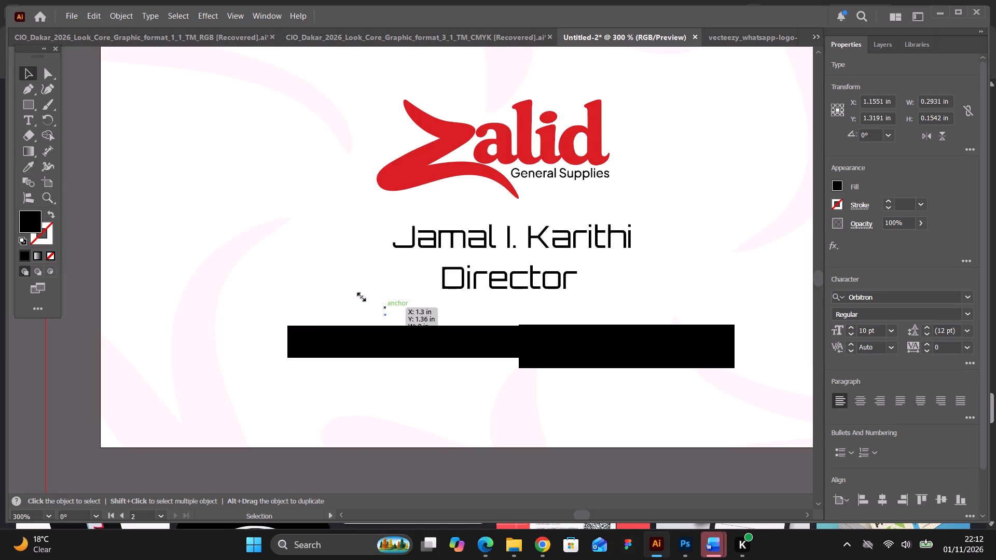
pyautogui.moveTo(360, 296); pyautogui.dragTo(357, 292)
pyautogui.click(443, 309)
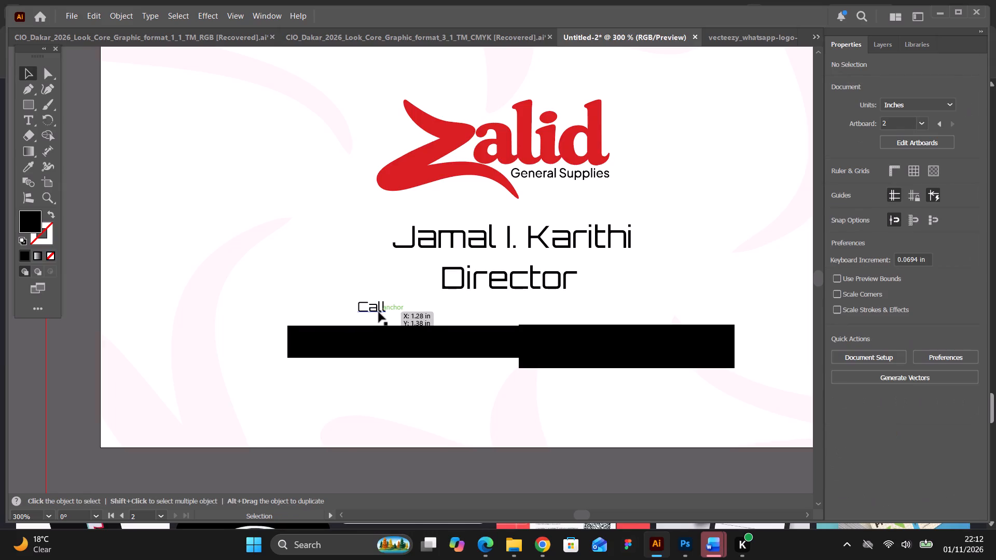
pyautogui.moveTo(379, 312); pyautogui.dragTo(352, 332)
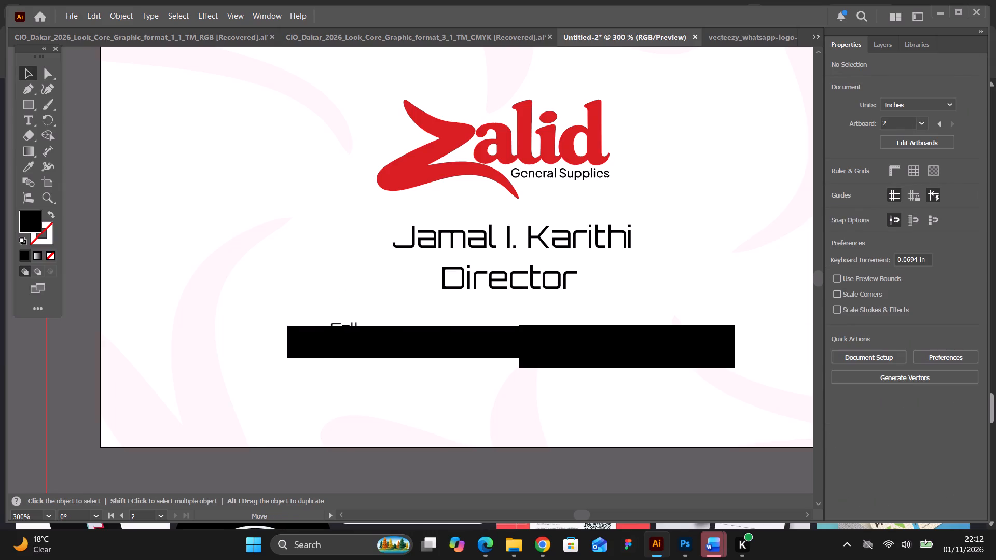
pyautogui.moveTo(352, 332); pyautogui.dragTo(350, 332)
pyautogui.click(313, 287)
# Enlarge the black WhatsApp icon beside the first number slightly, scaling its ungrouped parts together in proportion.
pyautogui.moveTo(275, 316); pyautogui.dragTo(300, 363)
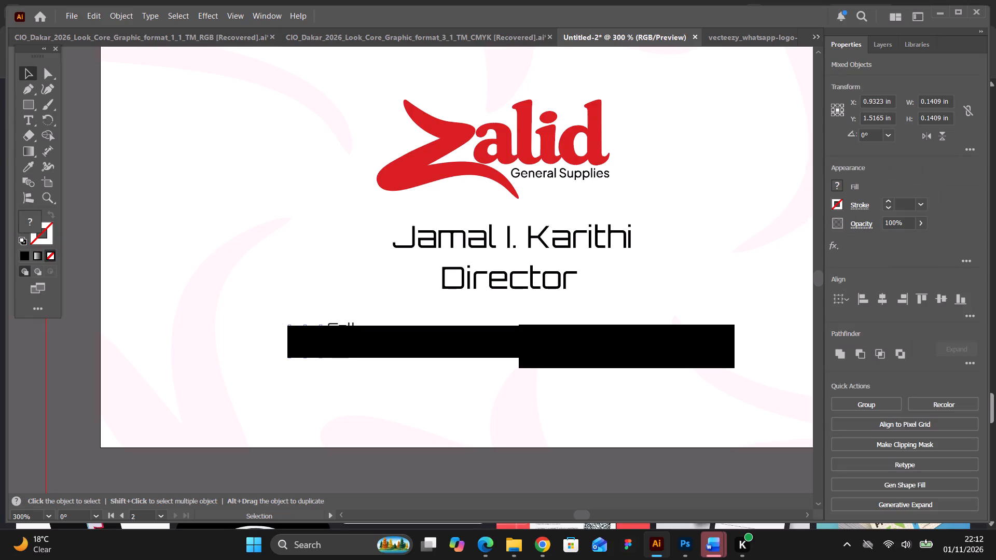
pyautogui.keyDown('shift'); pyautogui.click(289, 326); pyautogui.keyUp('shift')
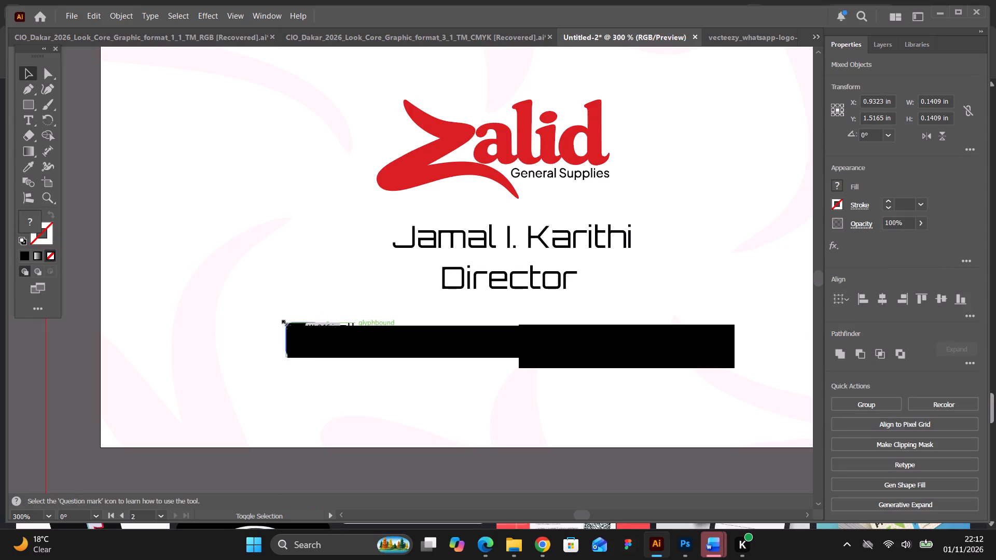
pyautogui.click(356, 388)
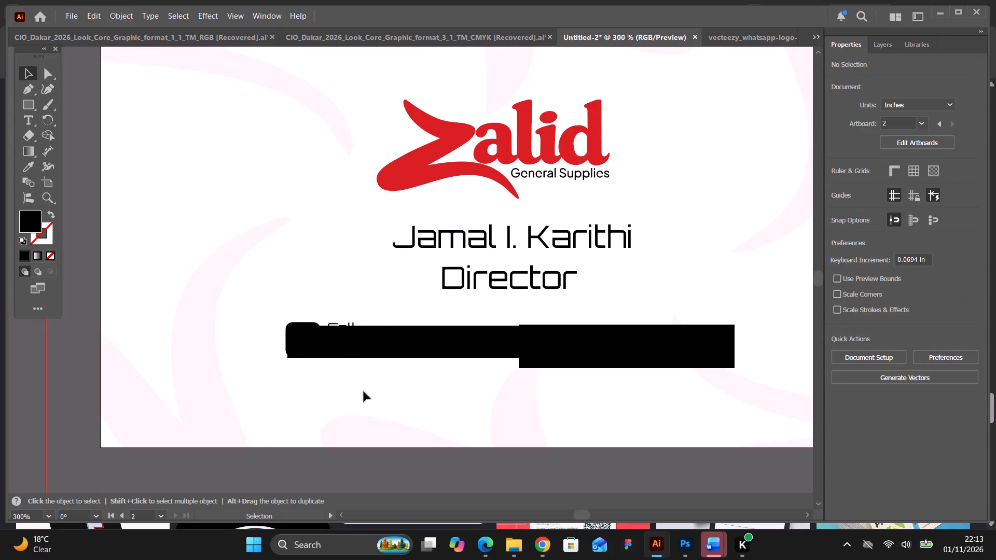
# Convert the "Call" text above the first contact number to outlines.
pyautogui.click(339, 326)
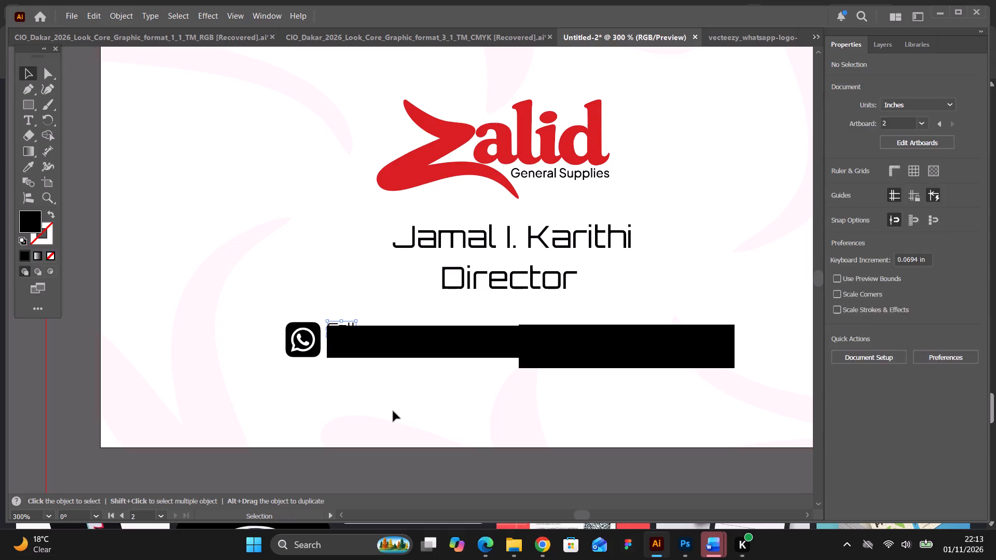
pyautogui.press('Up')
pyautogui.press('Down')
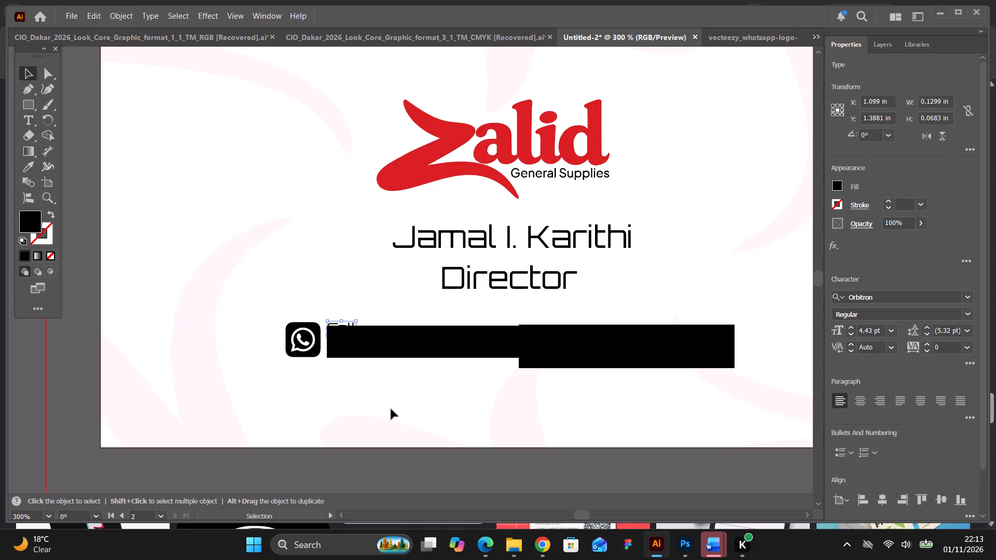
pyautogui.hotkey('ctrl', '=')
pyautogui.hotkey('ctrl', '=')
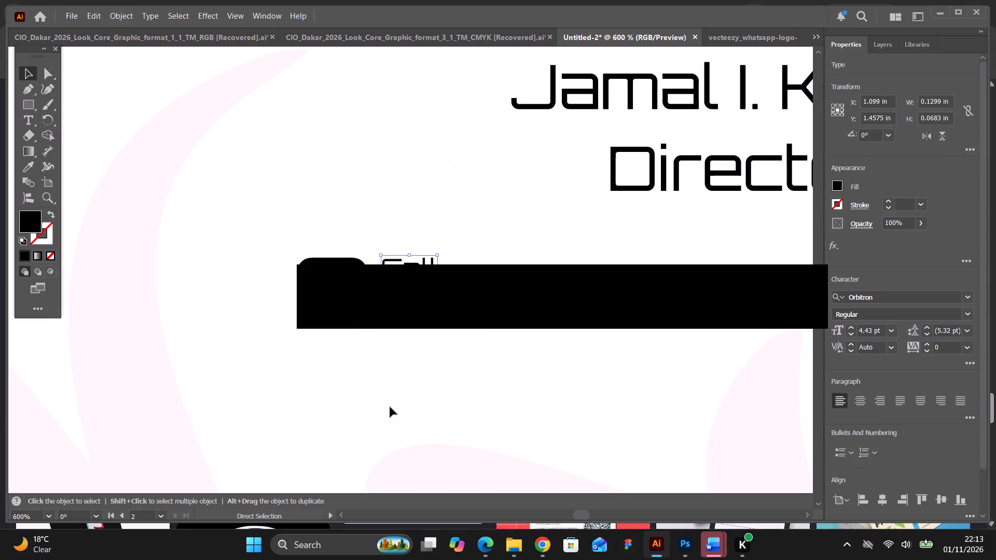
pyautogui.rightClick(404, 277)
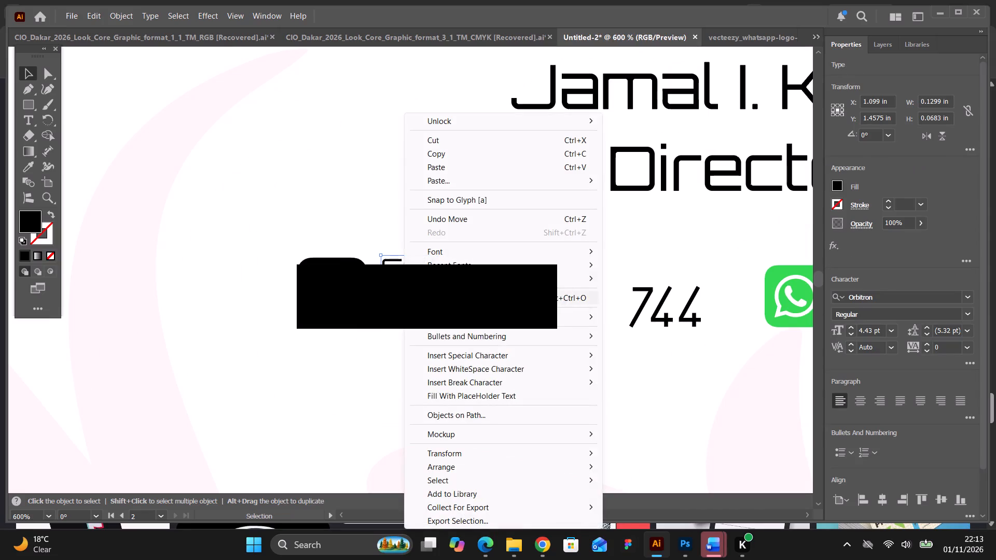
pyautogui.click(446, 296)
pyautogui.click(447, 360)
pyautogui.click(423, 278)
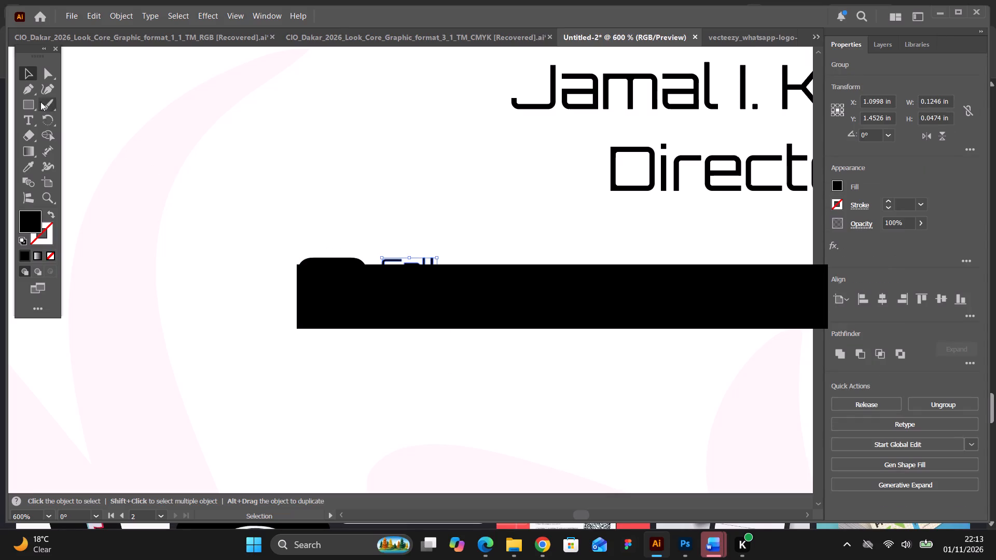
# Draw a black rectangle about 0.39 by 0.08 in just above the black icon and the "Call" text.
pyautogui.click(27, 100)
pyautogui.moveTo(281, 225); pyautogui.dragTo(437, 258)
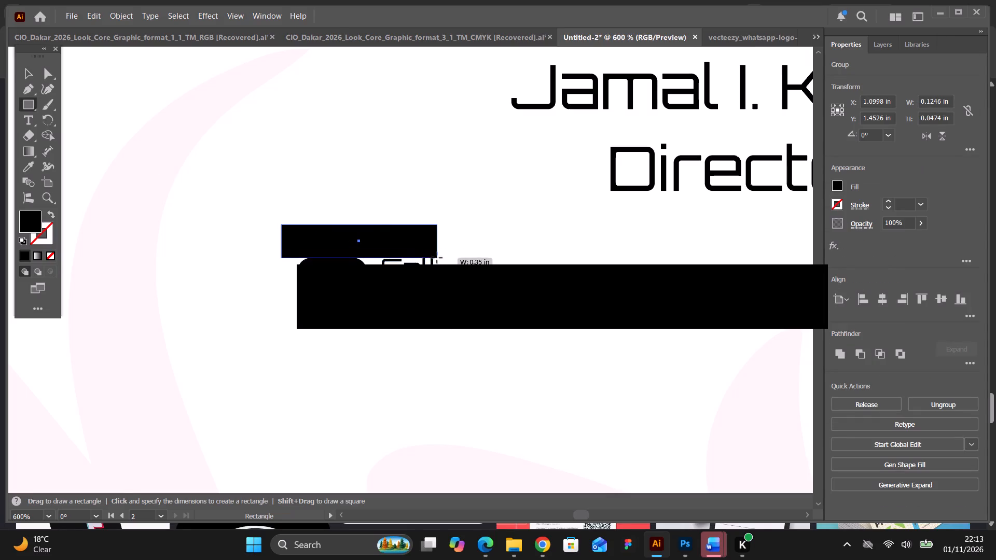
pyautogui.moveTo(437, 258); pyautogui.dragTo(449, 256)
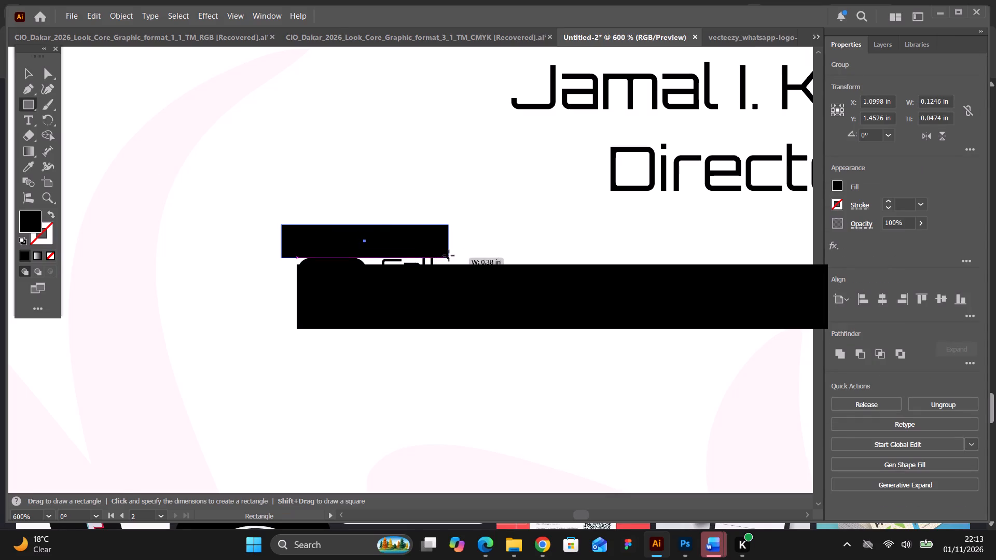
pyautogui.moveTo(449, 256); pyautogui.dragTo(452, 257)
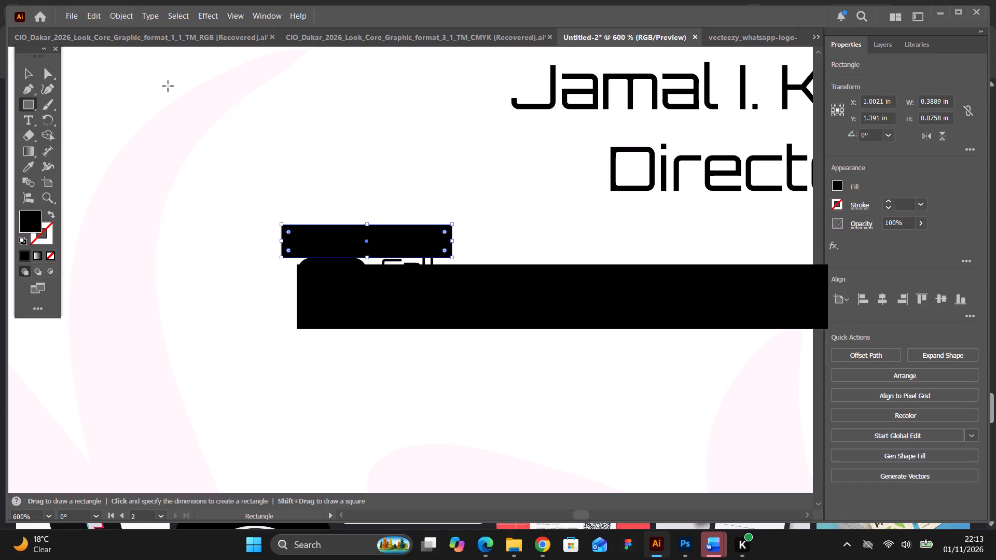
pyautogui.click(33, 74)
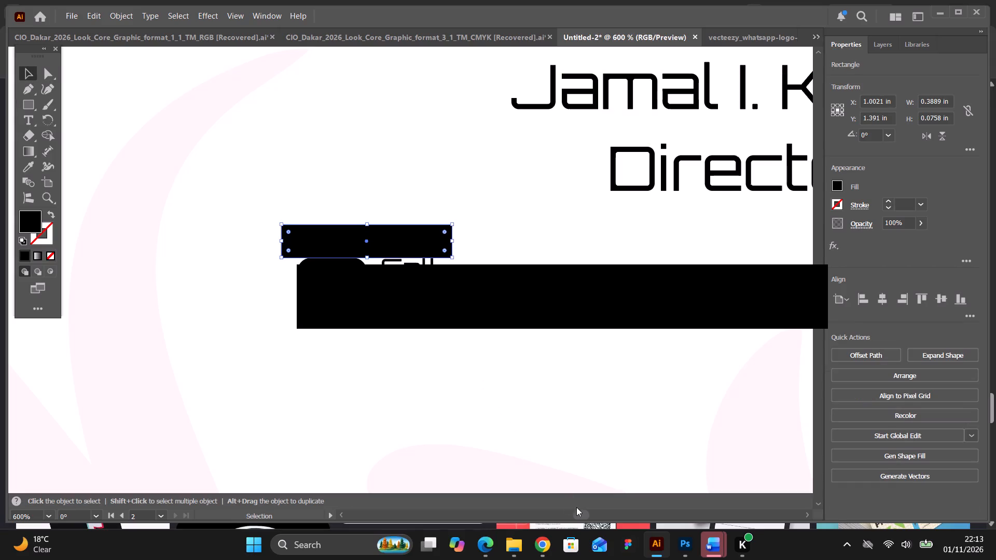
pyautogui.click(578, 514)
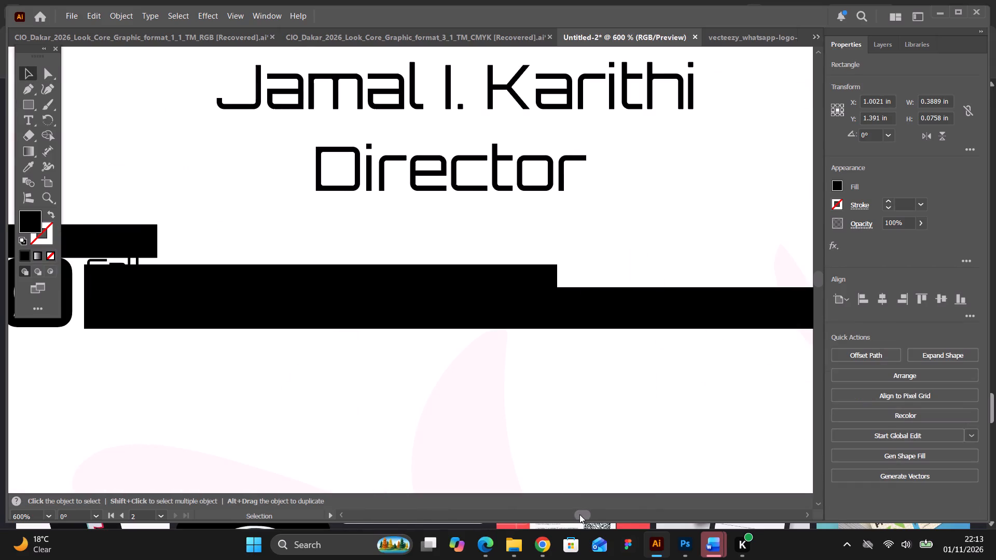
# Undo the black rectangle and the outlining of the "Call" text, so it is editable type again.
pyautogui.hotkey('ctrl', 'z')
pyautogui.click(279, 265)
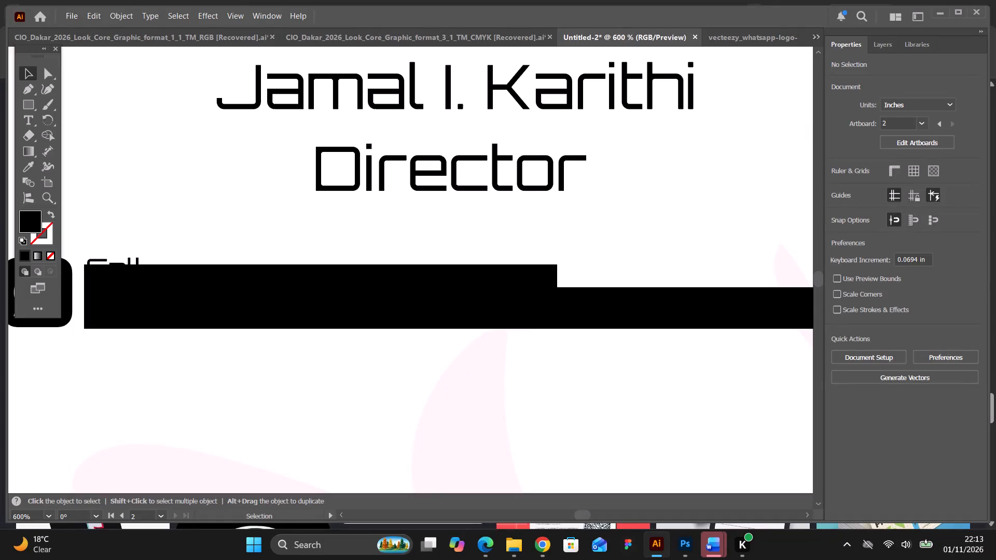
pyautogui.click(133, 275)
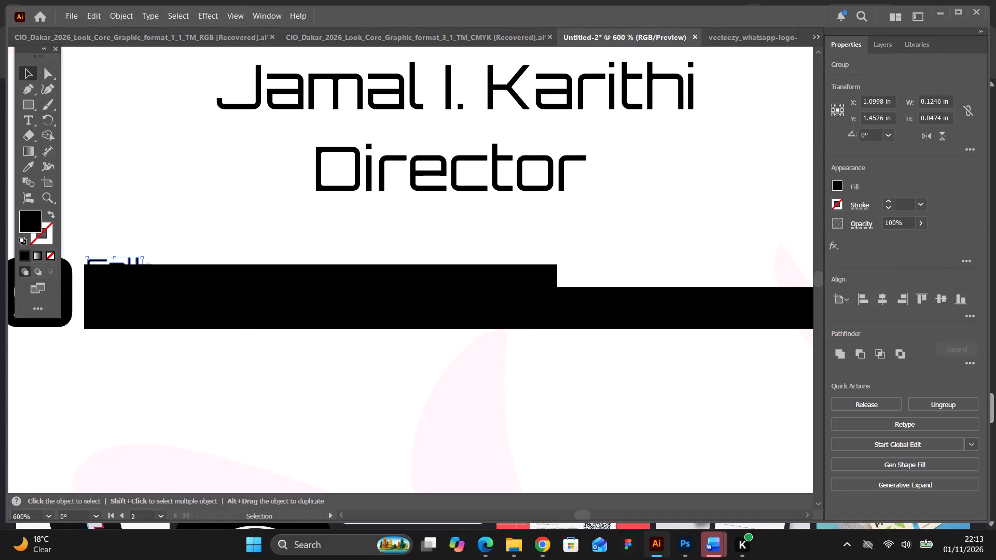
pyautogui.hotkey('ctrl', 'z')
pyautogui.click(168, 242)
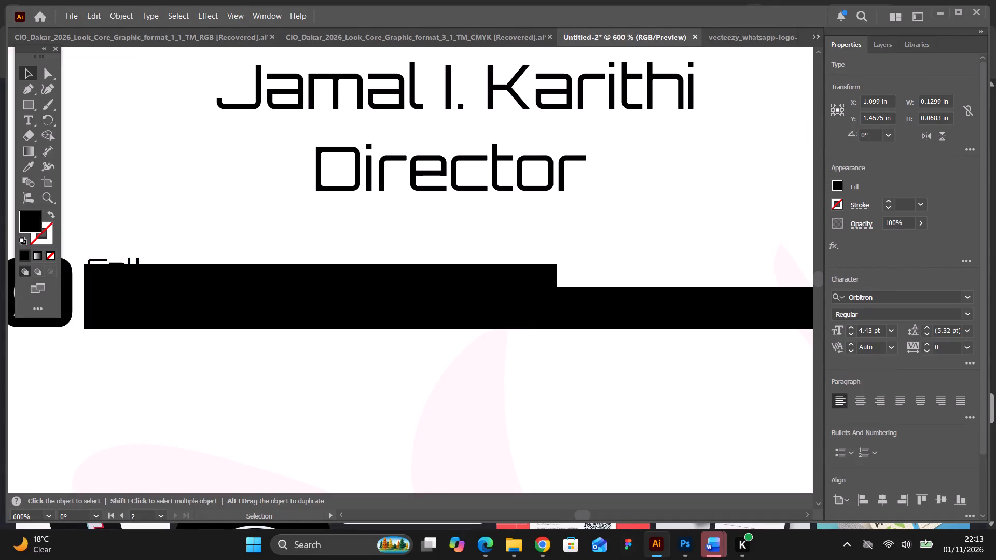
# Duplicate the "Call" text horizontally about 1.05 in across to the start of the second number, beside the green icon.
pyautogui.moveTo(130, 271); pyautogui.dragTo(589, 279)
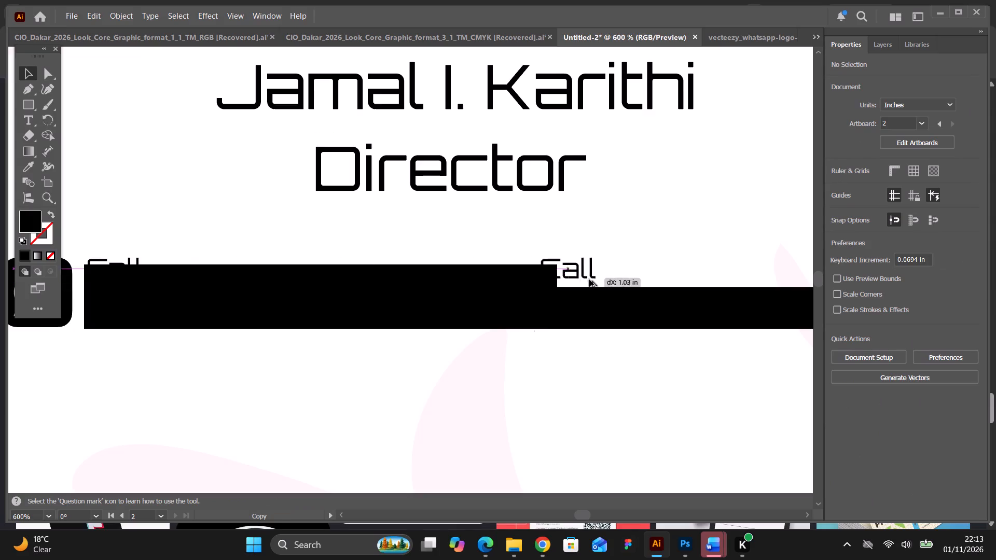
pyautogui.moveTo(589, 279); pyautogui.dragTo(590, 279)
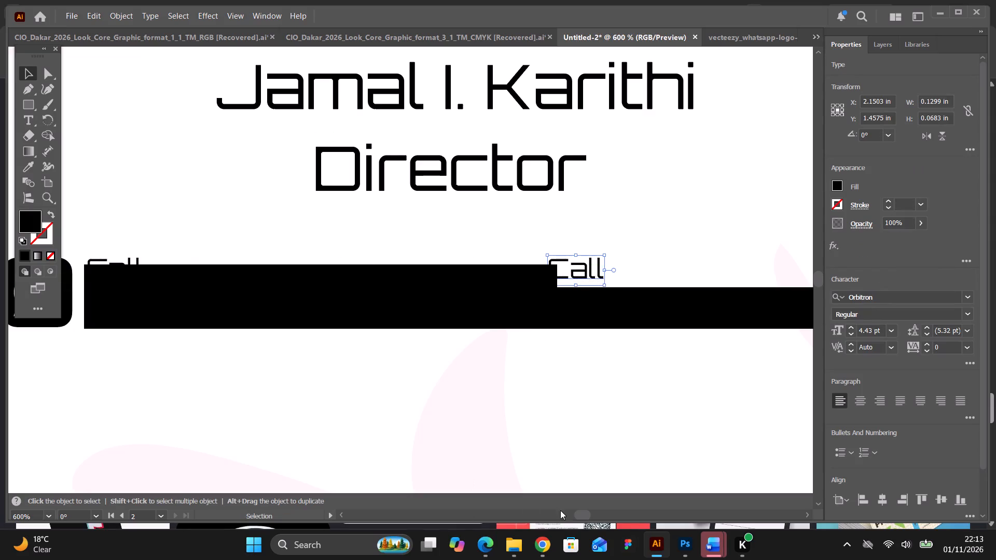
# Draw a temporary alignment rectangle about 1.51 by 0.08 in above the contact row, spanning from the black icon past the copied "Call" text.
pyautogui.click(580, 515)
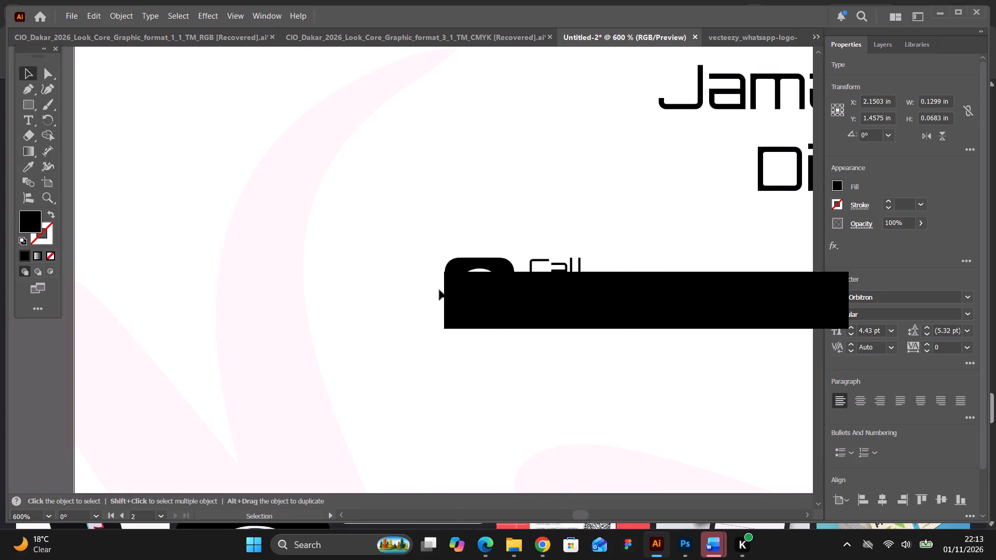
pyautogui.click(37, 102)
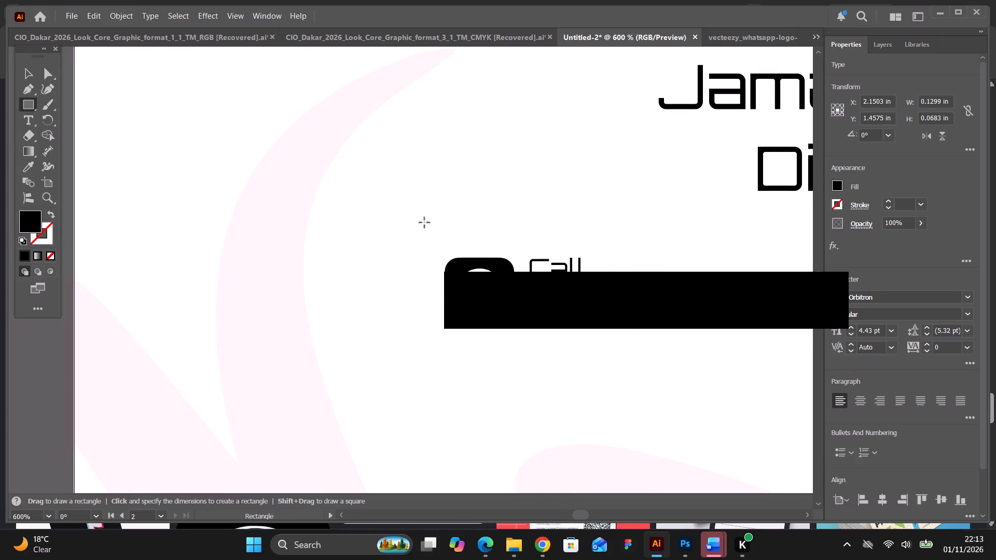
pyautogui.moveTo(428, 224); pyautogui.dragTo(714, 255)
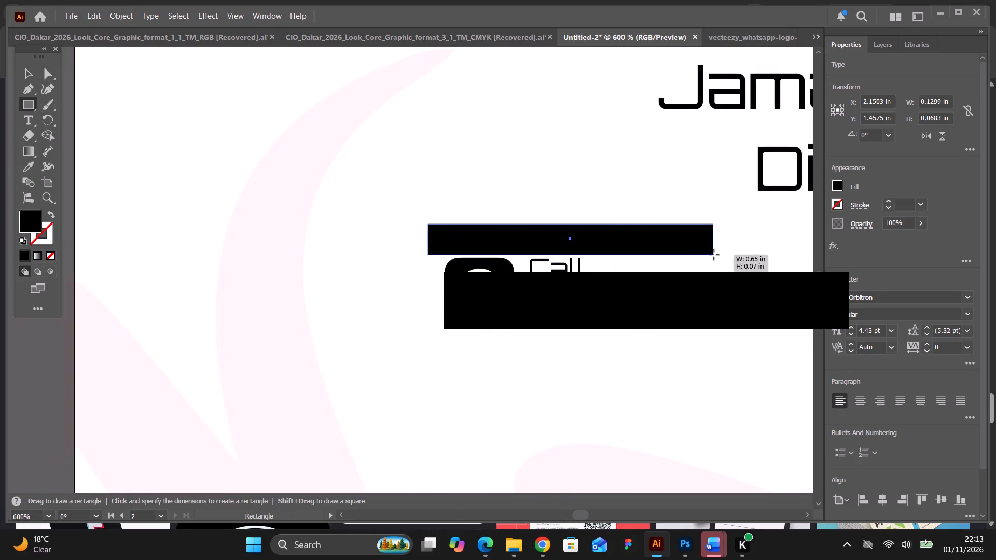
pyautogui.moveTo(714, 255); pyautogui.dragTo(738, 258)
pyautogui.click(576, 512)
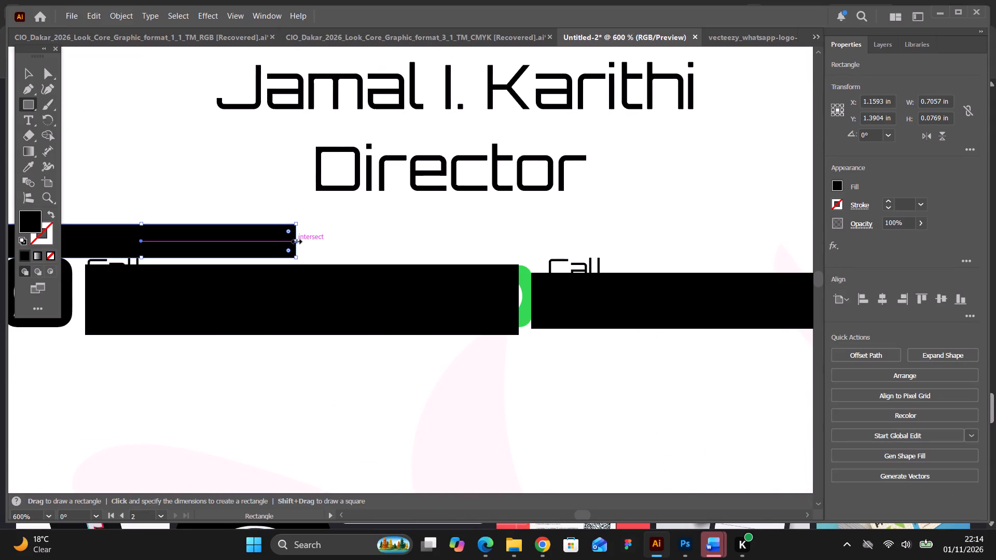
pyautogui.moveTo(295, 241); pyautogui.dragTo(644, 233)
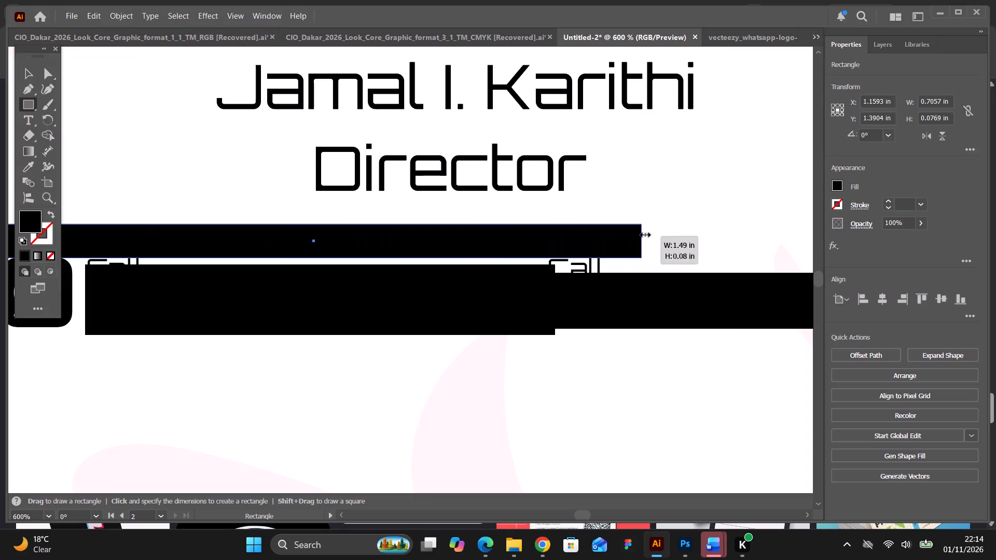
pyautogui.moveTo(644, 233); pyautogui.dragTo(649, 232)
pyautogui.click(30, 74)
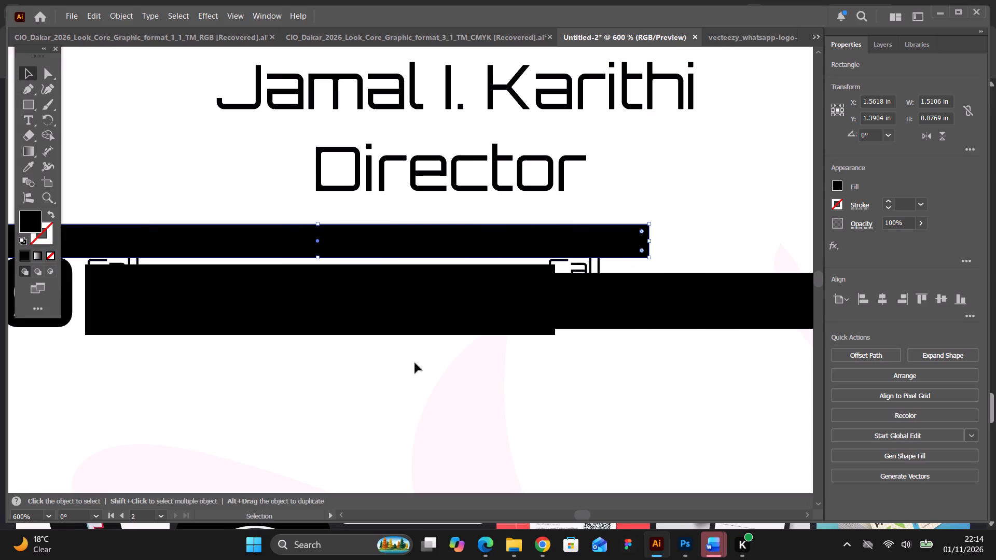
# Enlarge the green WhatsApp icon beside the second number slightly and proportionally, up to the alignment rectangle's lower edge.
pyautogui.click(489, 385)
pyautogui.moveTo(458, 298); pyautogui.dragTo(498, 341)
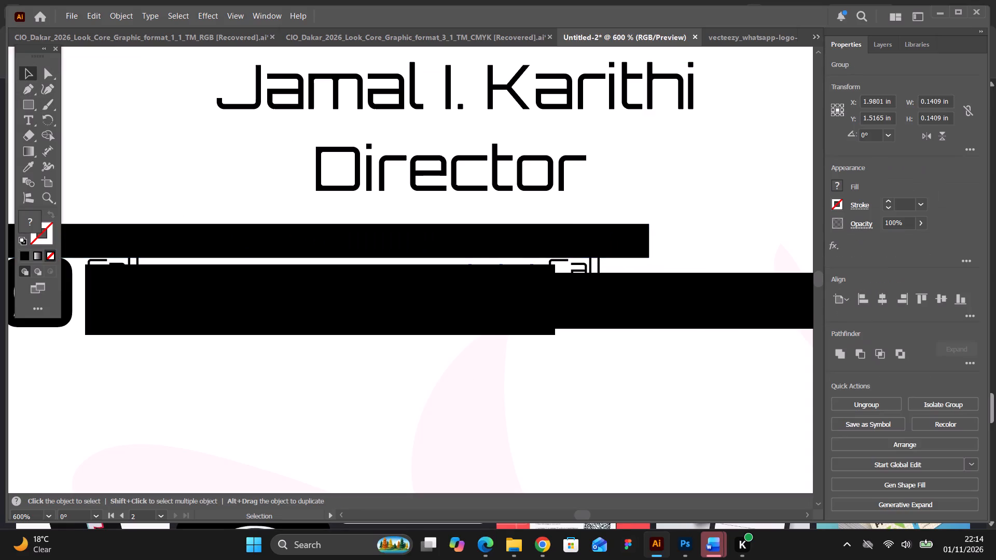
pyautogui.keyDown('shift'); pyautogui.moveTo(468, 296); pyautogui.dragTo(459, 295); pyautogui.keyUp('shift')
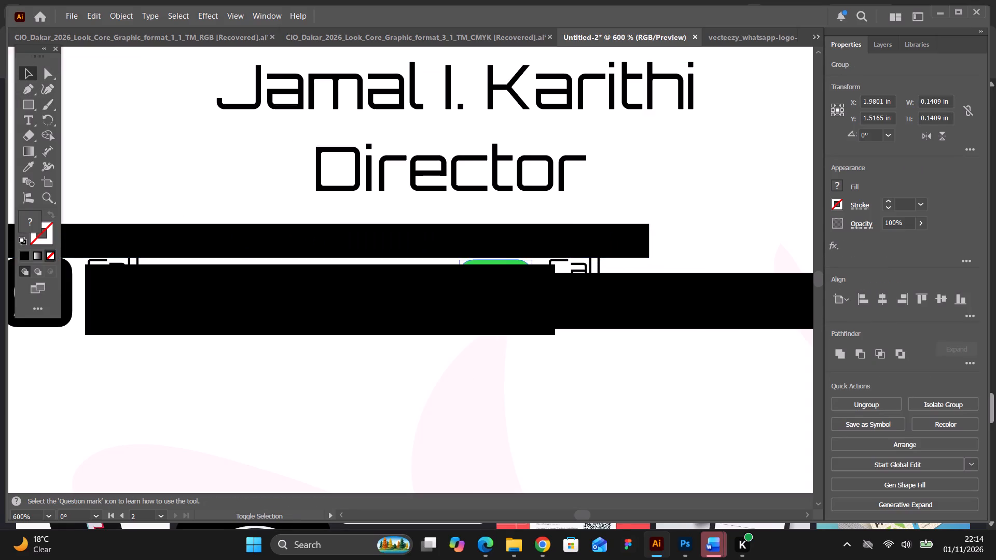
pyautogui.keyDown('shift'); pyautogui.moveTo(459, 295); pyautogui.dragTo(457, 295); pyautogui.keyUp('shift')
pyautogui.click(554, 355)
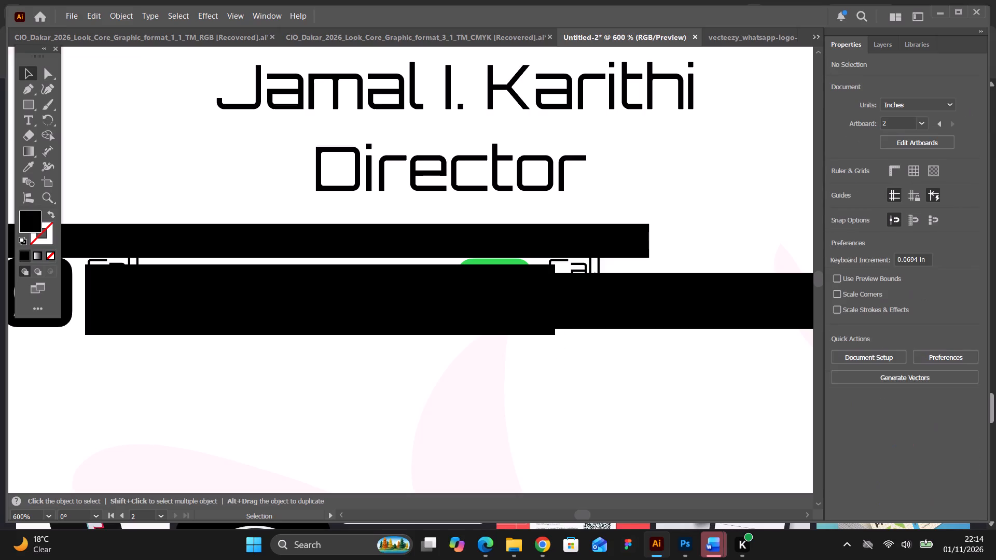
# Replace the copied "Call" text beside the green icon with "Whatsapp".
pyautogui.doubleClick(595, 273)
pyautogui.moveTo(600, 268); pyautogui.dragTo(543, 275)
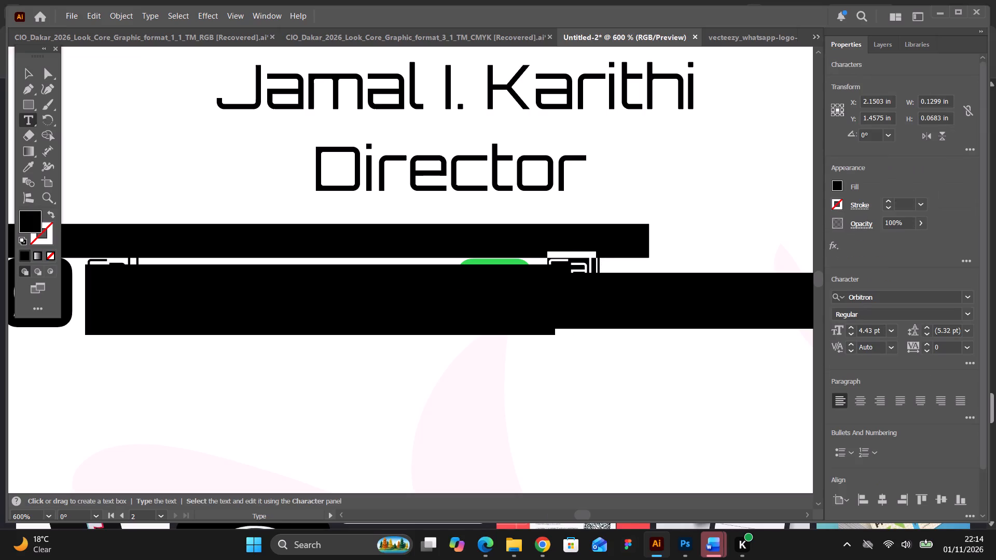
pyautogui.moveTo(603, 277); pyautogui.dragTo(544, 275)
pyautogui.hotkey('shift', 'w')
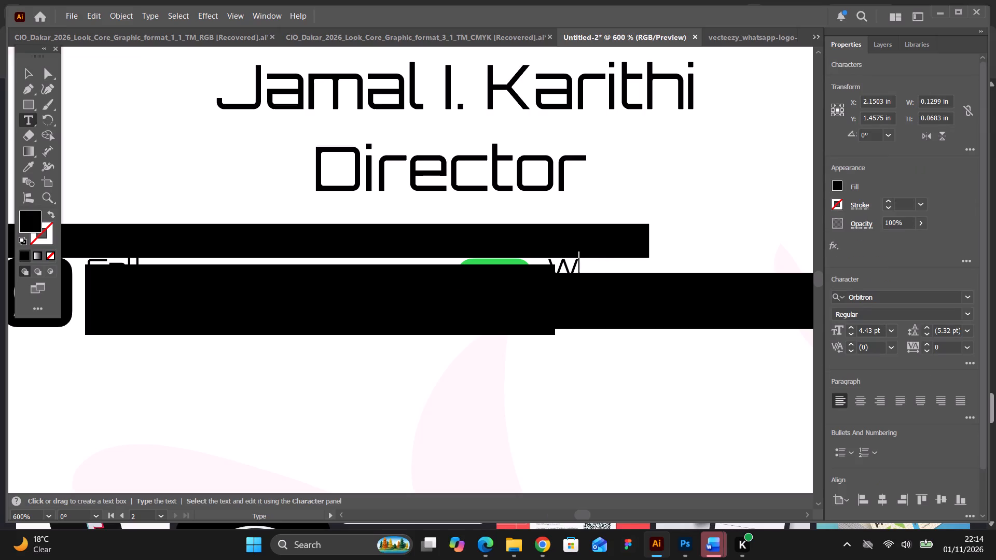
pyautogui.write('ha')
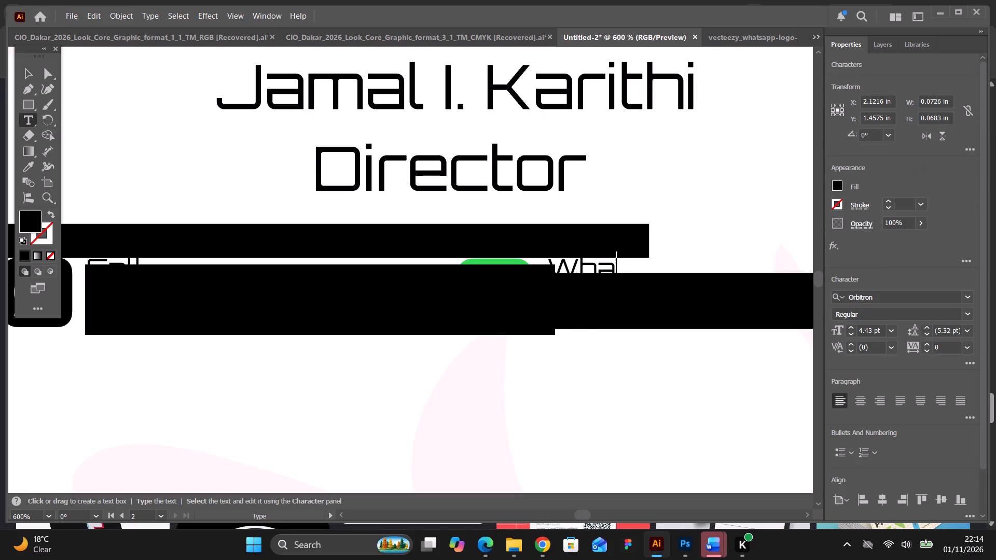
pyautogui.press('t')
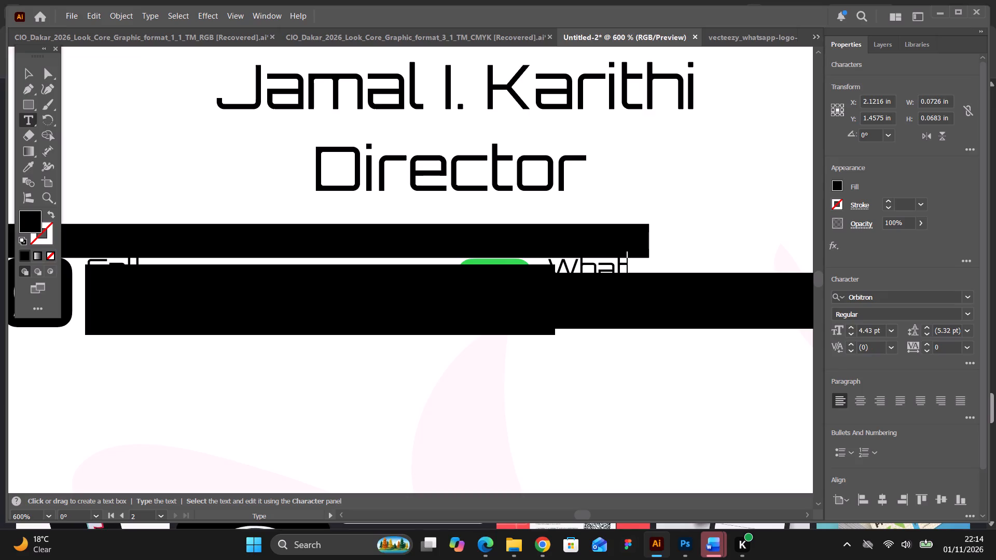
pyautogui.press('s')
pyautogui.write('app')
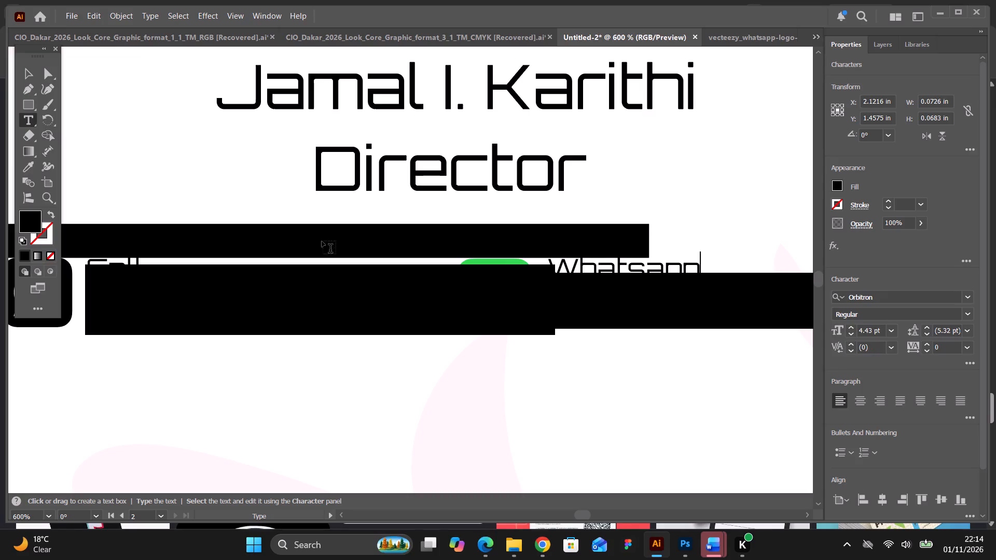
pyautogui.click(31, 75)
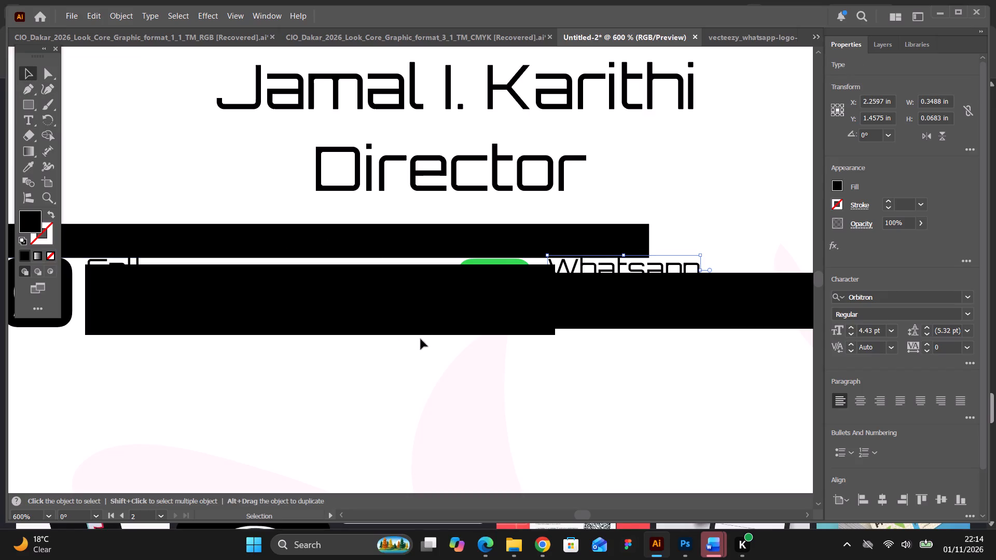
# Delete the black alignment rectangle above the contact row.
pyautogui.click(434, 359)
pyautogui.click(411, 250)
pyautogui.press('BackSpace')
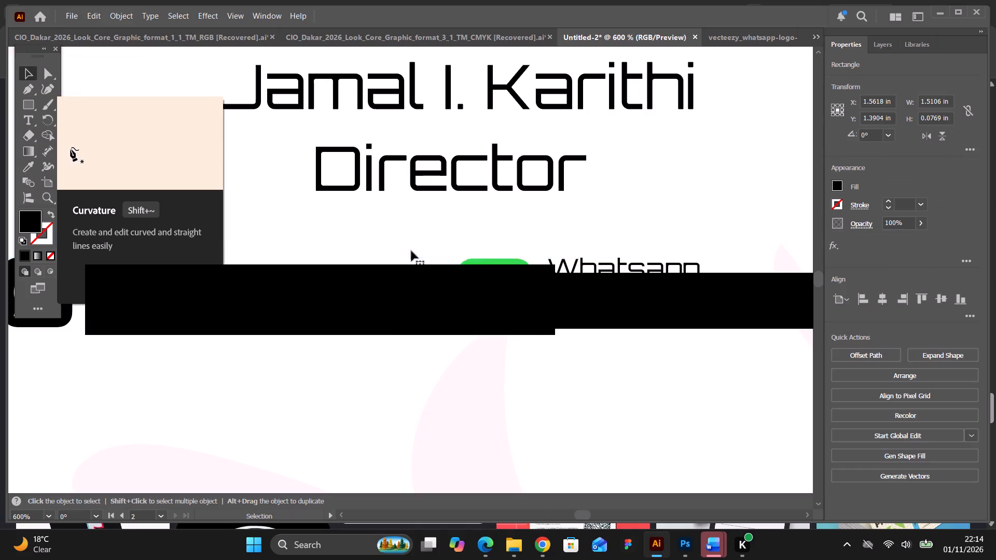
pyautogui.click(469, 406)
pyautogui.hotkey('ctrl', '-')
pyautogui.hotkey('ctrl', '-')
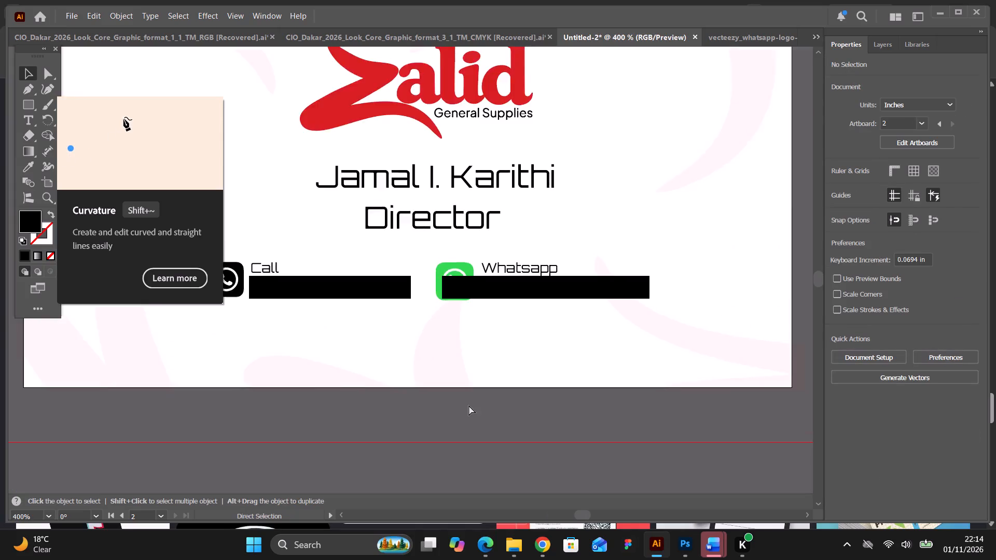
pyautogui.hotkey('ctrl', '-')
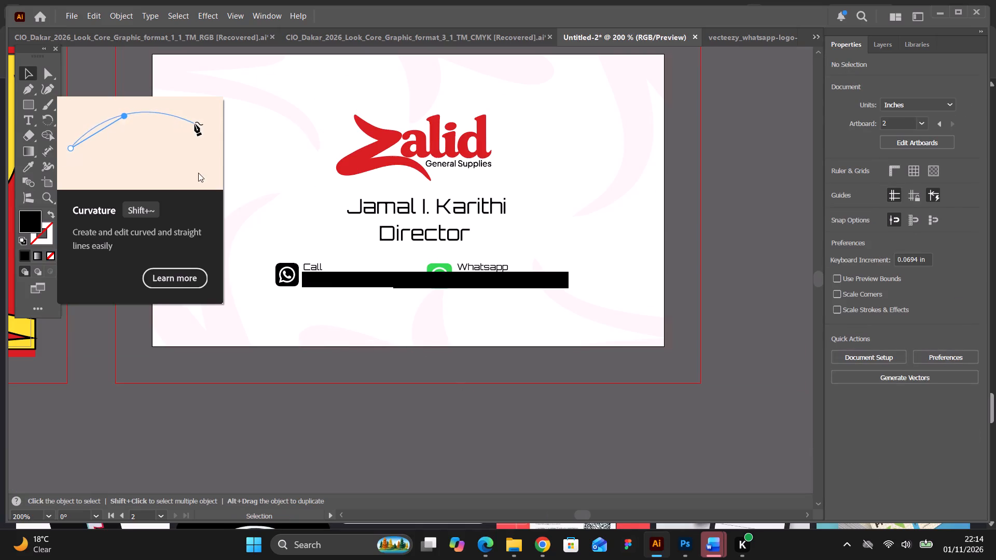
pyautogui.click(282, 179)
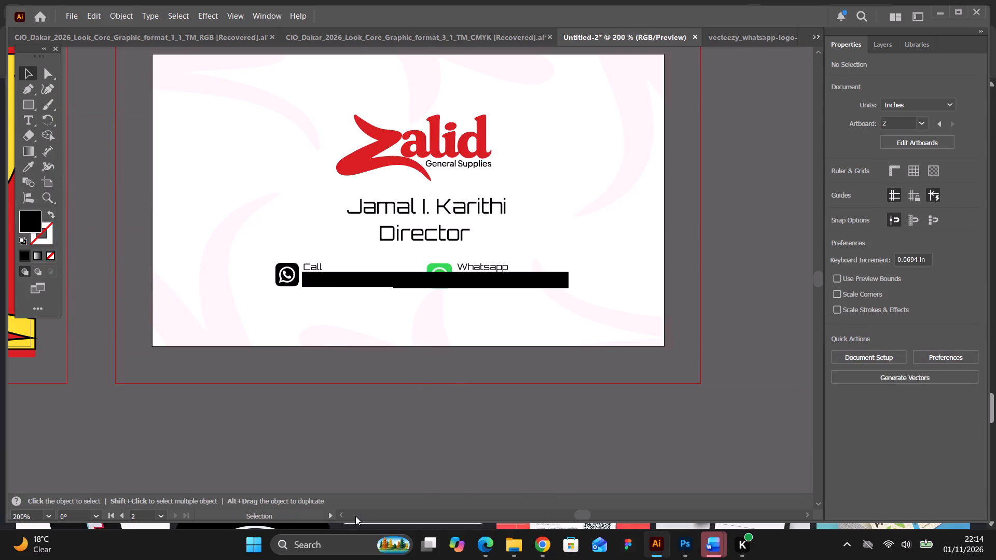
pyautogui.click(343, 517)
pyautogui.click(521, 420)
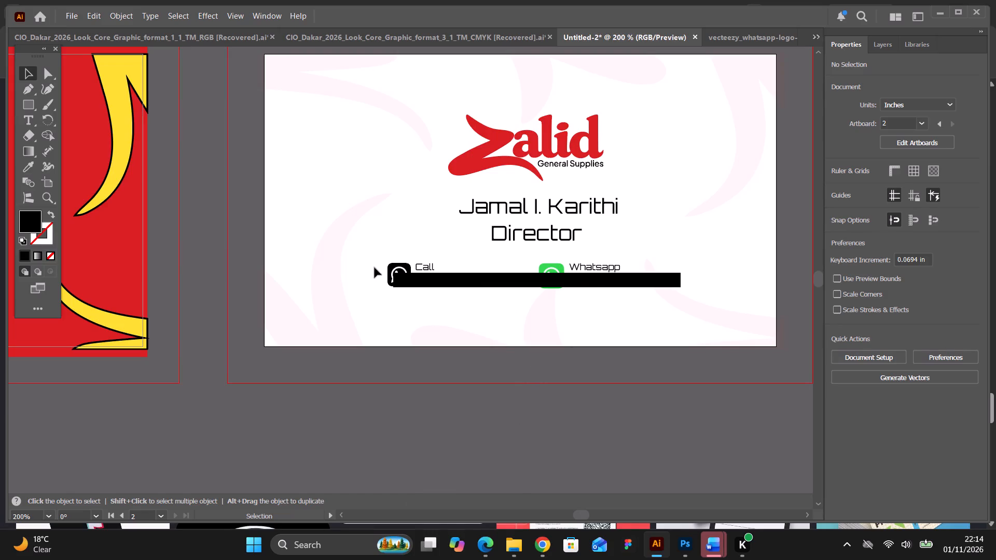
# Group the whole contact row of icons, labels and numbers, and centre the group horizontally on the card.
pyautogui.moveTo(368, 260); pyautogui.dragTo(700, 289)
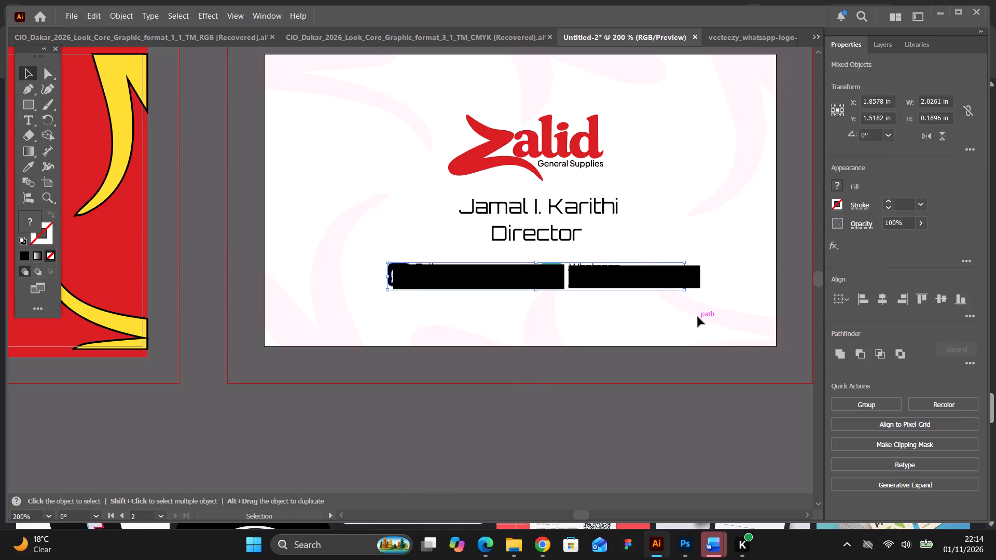
pyautogui.hotkey('ctrl', 'g')
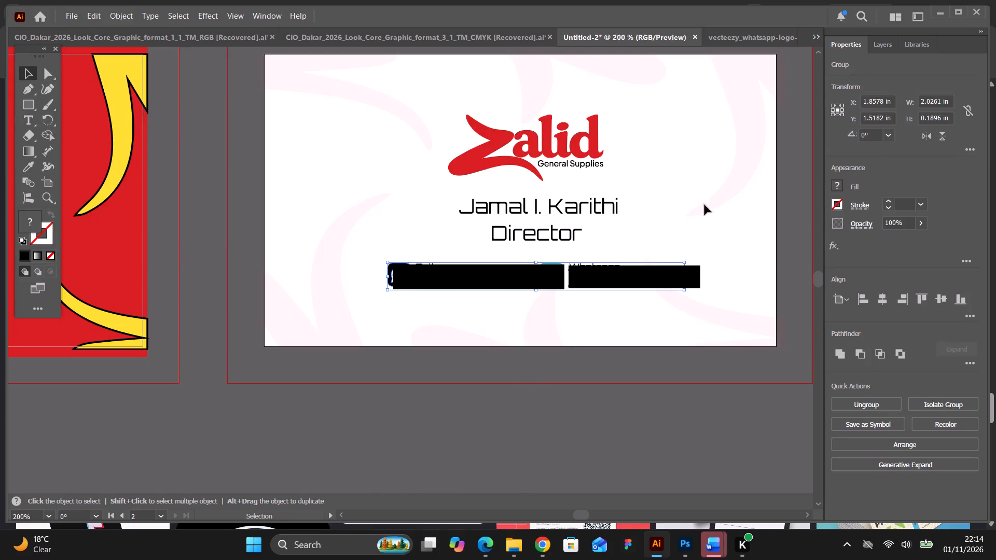
pyautogui.click(882, 297)
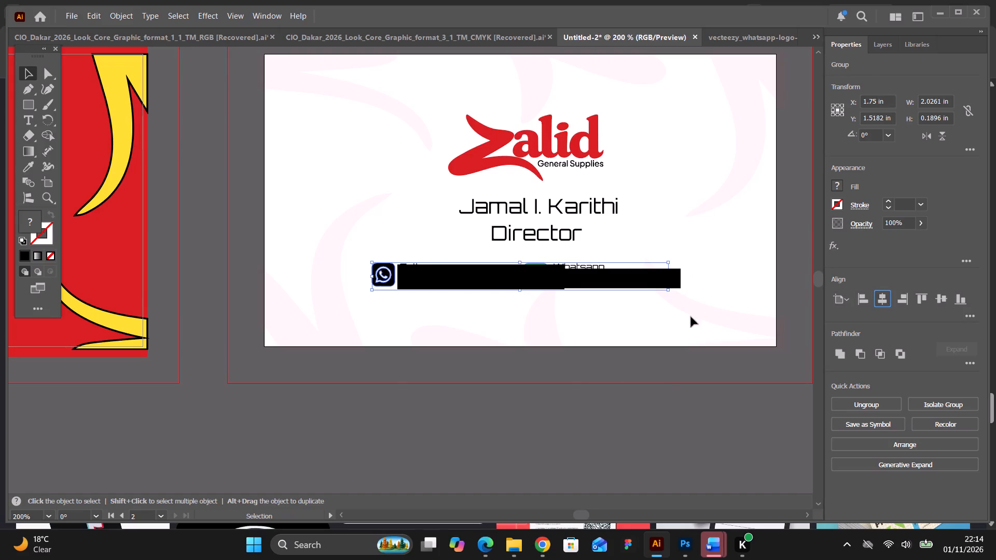
pyautogui.click(670, 369)
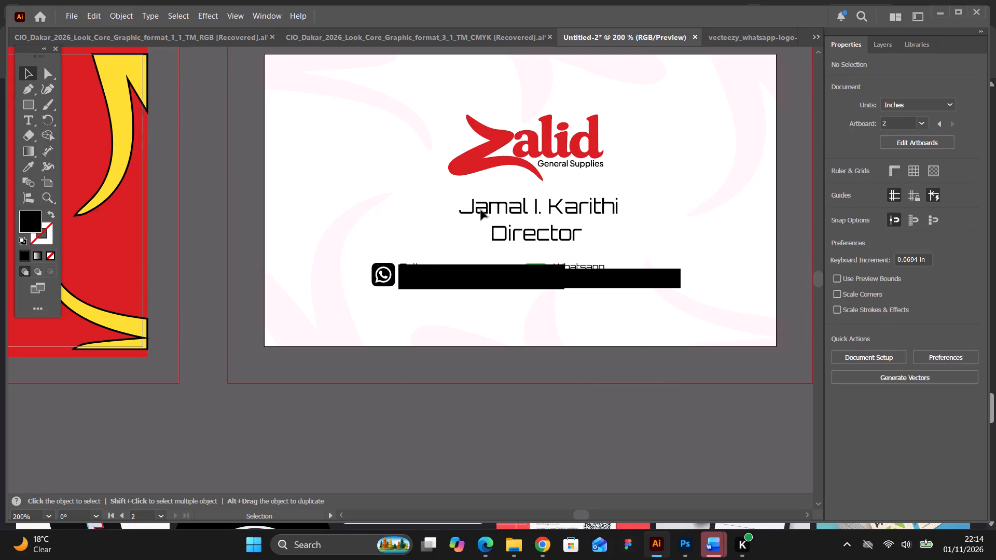
# Align the Zalid logo, the director's name and the "Director" title on a common horizontal centre.
pyautogui.click(476, 157)
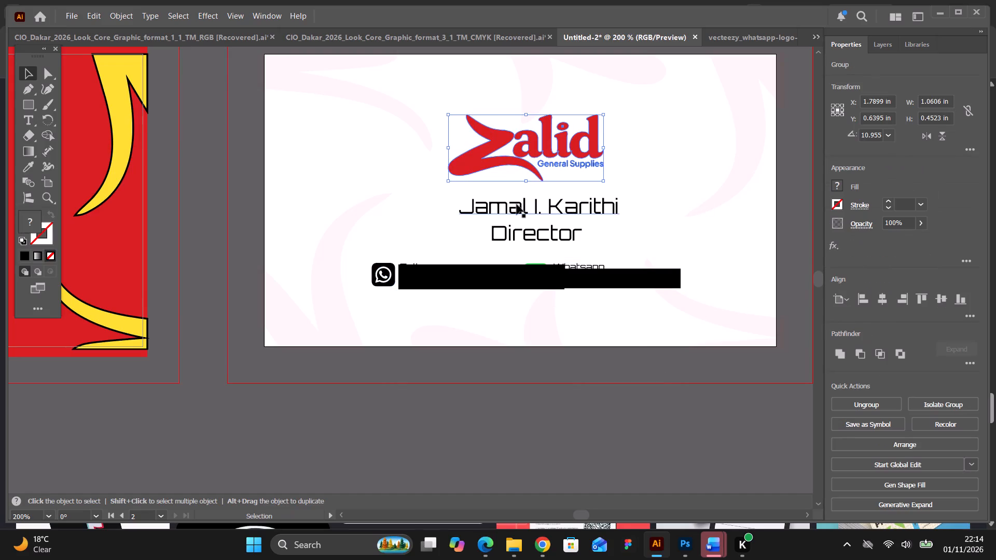
pyautogui.keyDown('shift'); pyautogui.click(517, 204); pyautogui.keyUp('shift')
pyautogui.keyDown('shift'); pyautogui.click(530, 230); pyautogui.keyUp('shift')
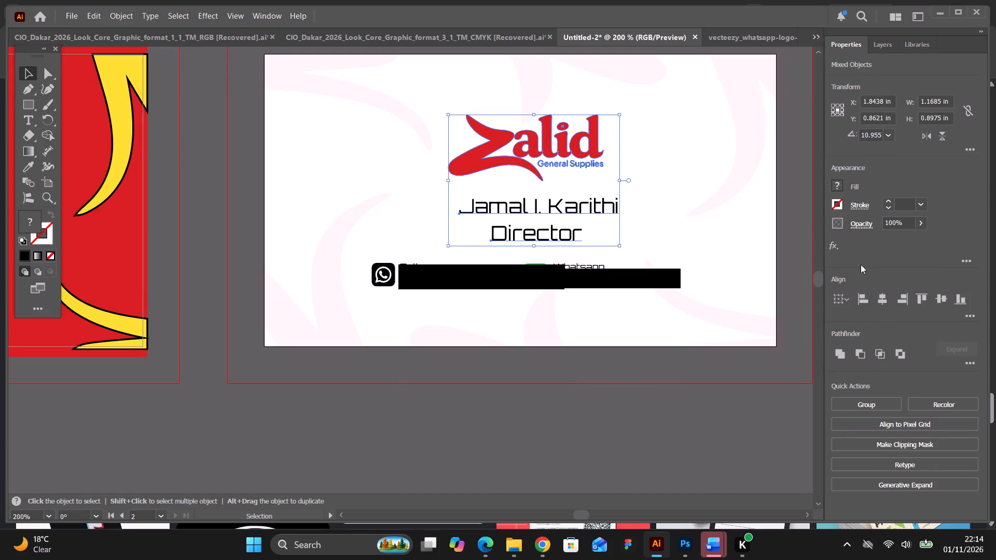
pyautogui.click(881, 300)
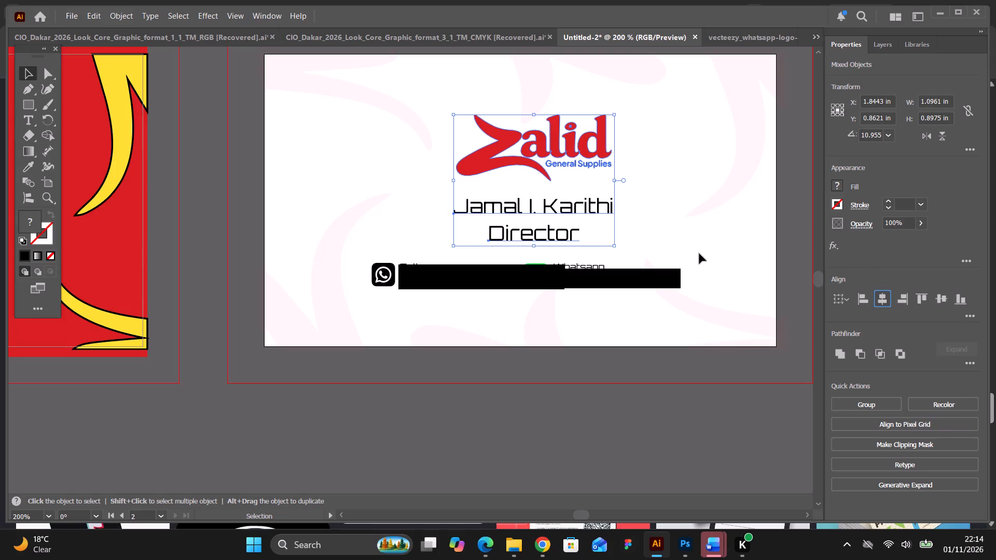
# Align the contact row group, the "Director" title, the director's name and the Zalid logo on one shared horizontal centre.
pyautogui.click(582, 276)
pyautogui.keyDown('shift'); pyautogui.click(562, 239); pyautogui.keyUp('shift')
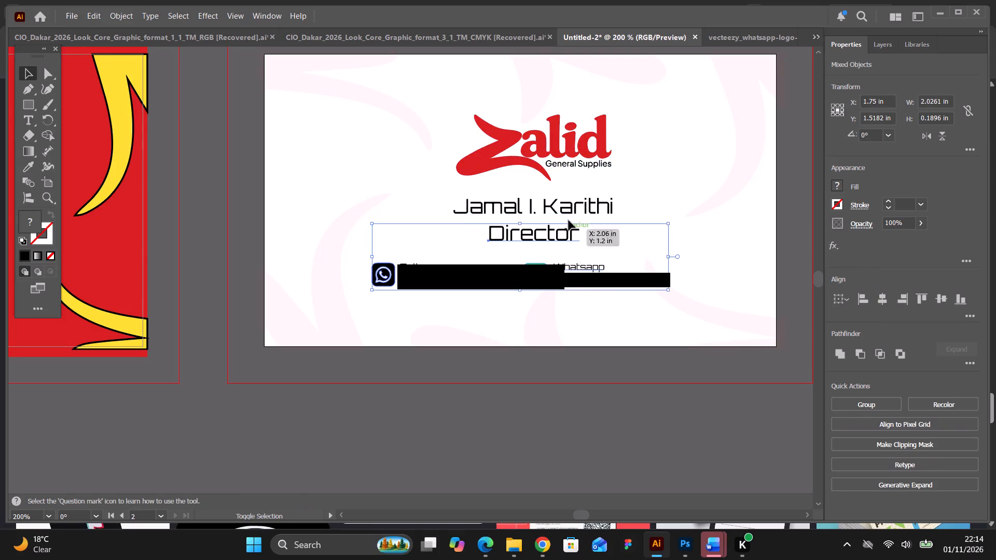
pyautogui.keyDown('shift'); pyautogui.click(571, 214); pyautogui.keyUp('shift')
pyautogui.keyDown('shift'); pyautogui.click(574, 156); pyautogui.keyUp('shift')
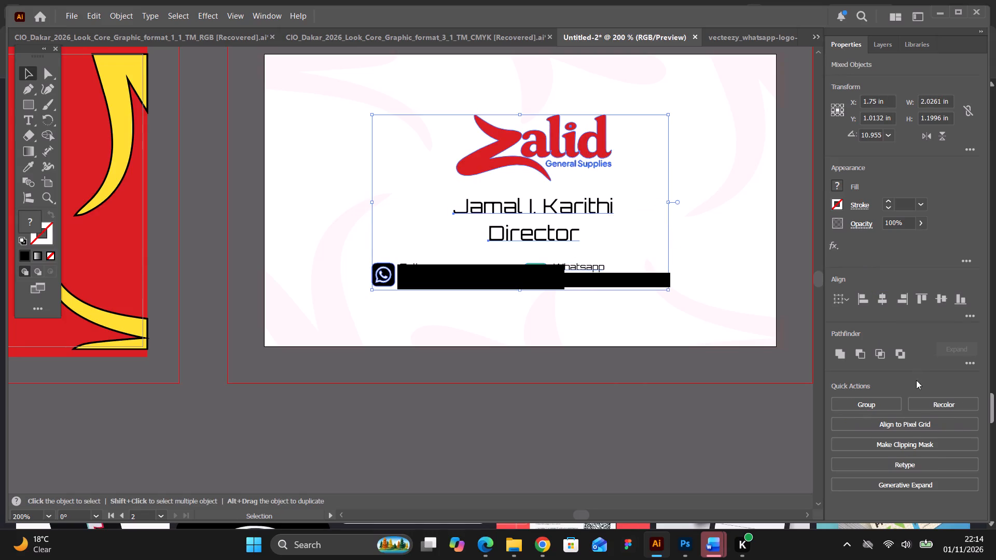
pyautogui.click(879, 301)
pyautogui.click(662, 382)
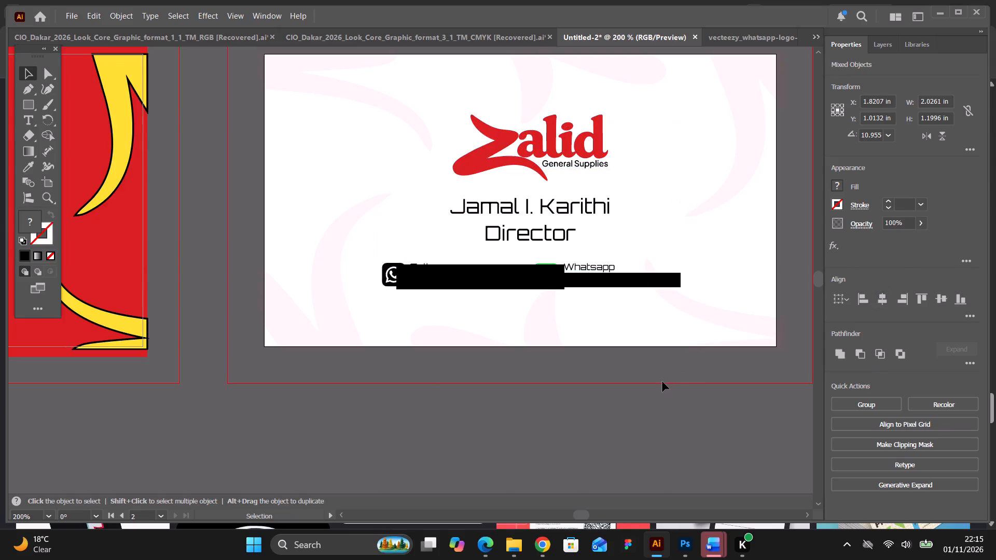
# Draw a black rectangle about 0.62 by 0.39 in from the card's top edge down to just above the Zalid logo.
pyautogui.scroll(3, 661, 378)
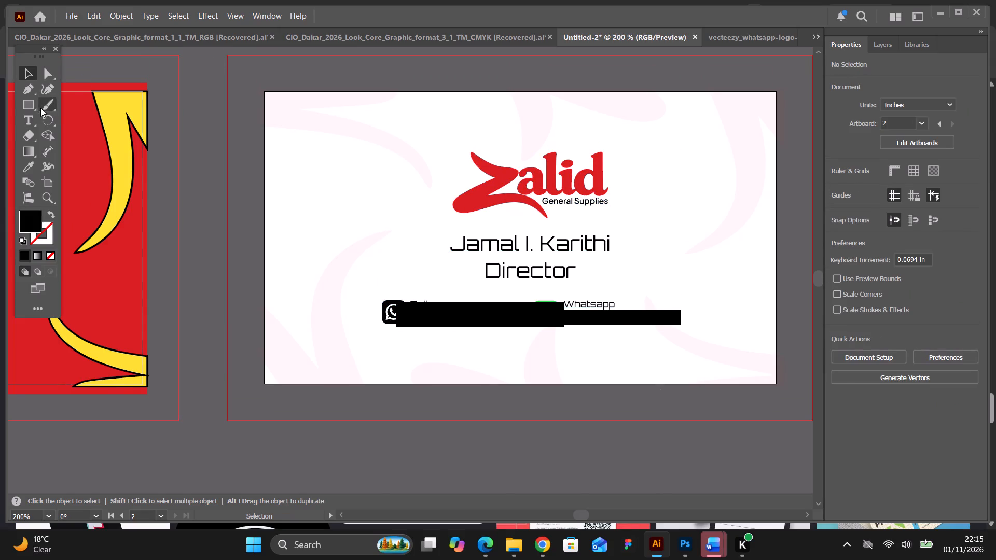
pyautogui.click(32, 102)
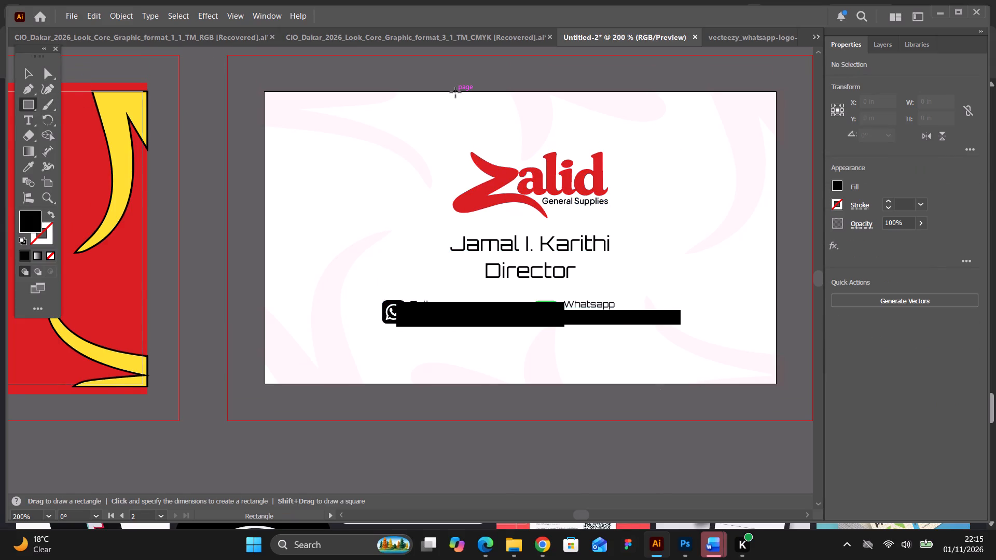
pyautogui.moveTo(455, 92); pyautogui.dragTo(547, 148)
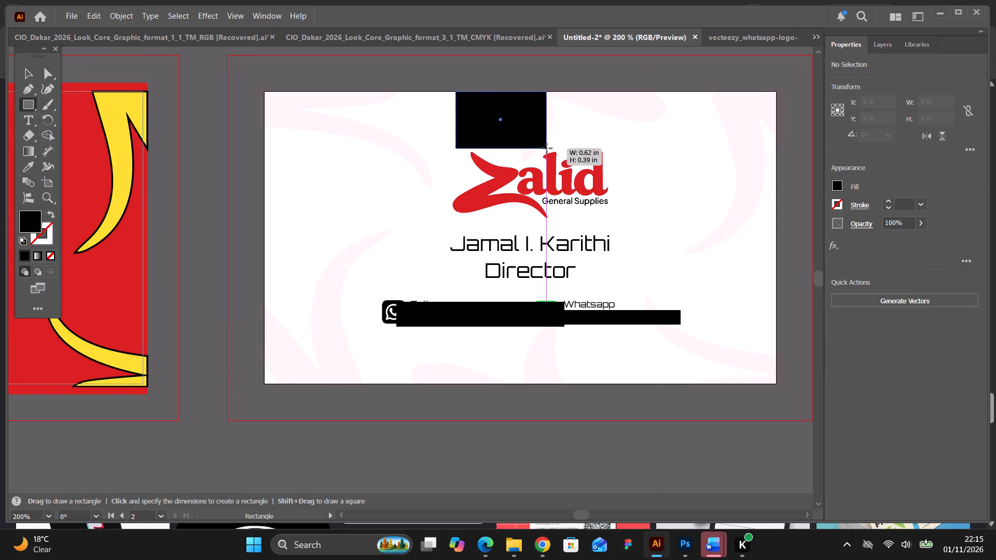
# Draw a spacer rectangle about 0.65 by 0.41 in between the card's top edge and logo, and copy it straight down to the bottom edge.
pyautogui.moveTo(547, 148); pyautogui.dragTo(551, 151)
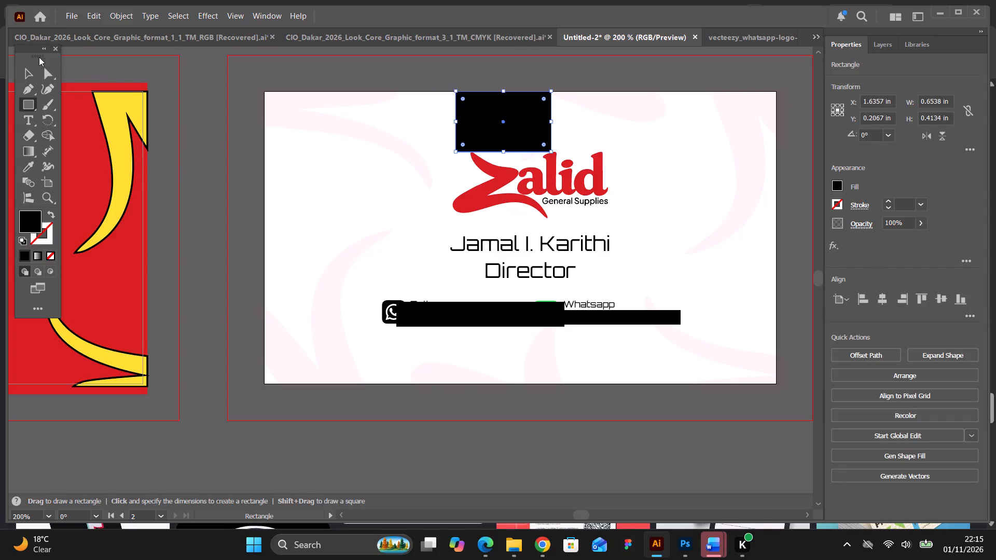
pyautogui.click(27, 69)
pyautogui.click(268, 90)
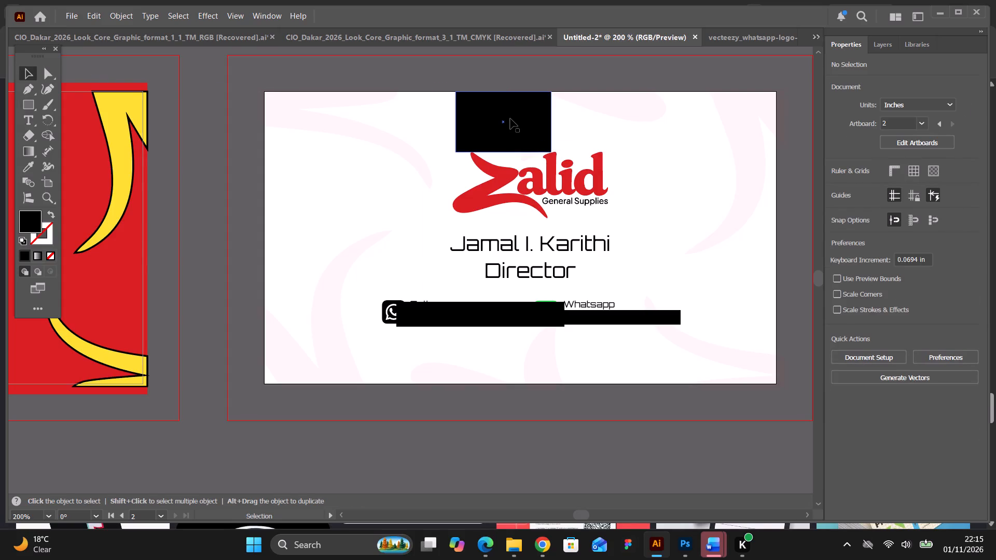
pyautogui.moveTo(510, 119); pyautogui.dragTo(509, 354)
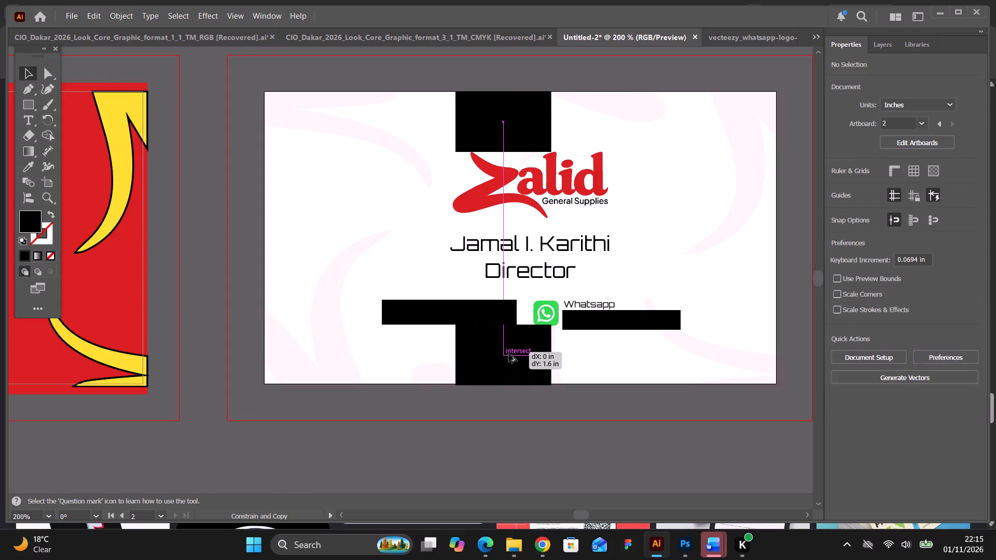
pyautogui.moveTo(509, 354); pyautogui.dragTo(508, 354)
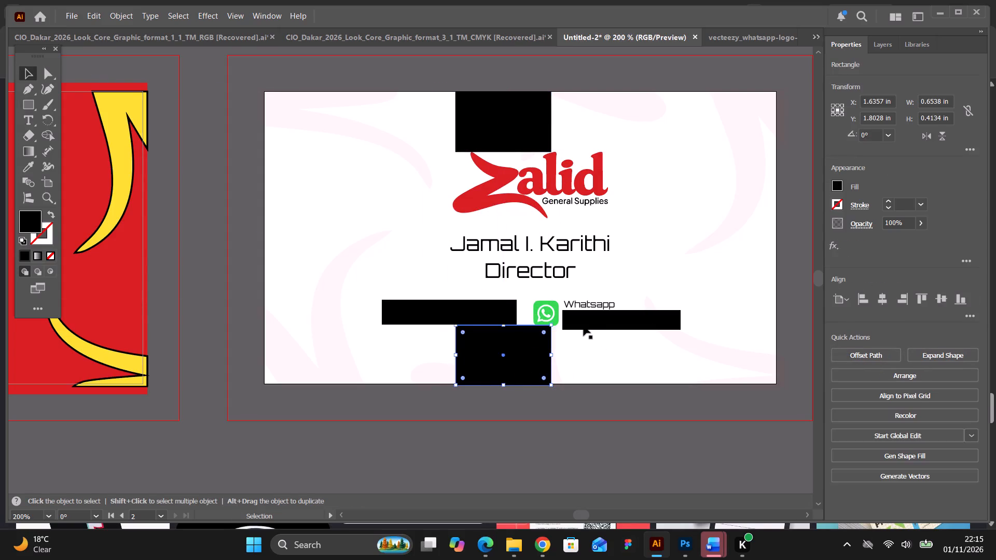
# Shift the Call and Whatsapp contact group slightly upward so it rests on the lower spacer rectangle.
pyautogui.click(584, 326)
pyautogui.hotkey('ctrl', '=')
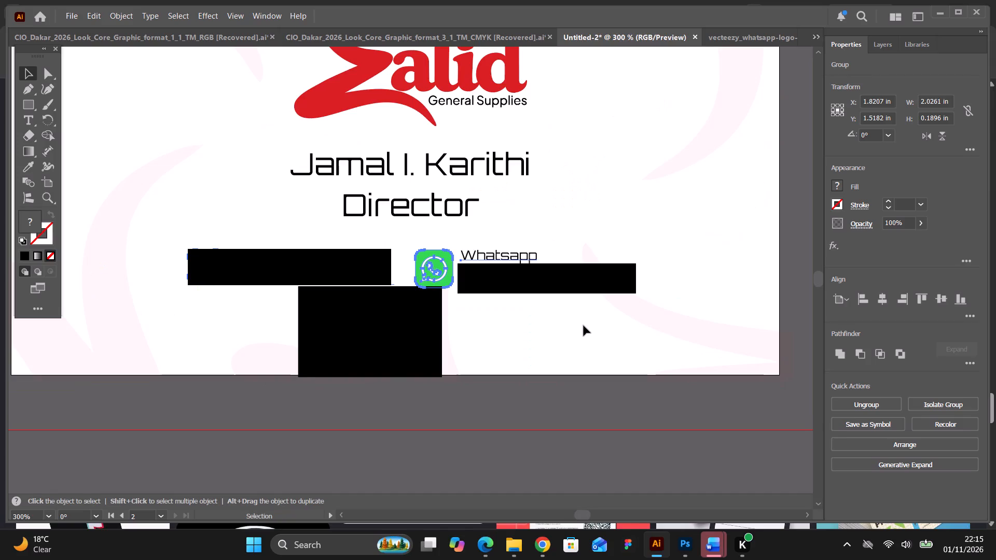
pyautogui.click(444, 275)
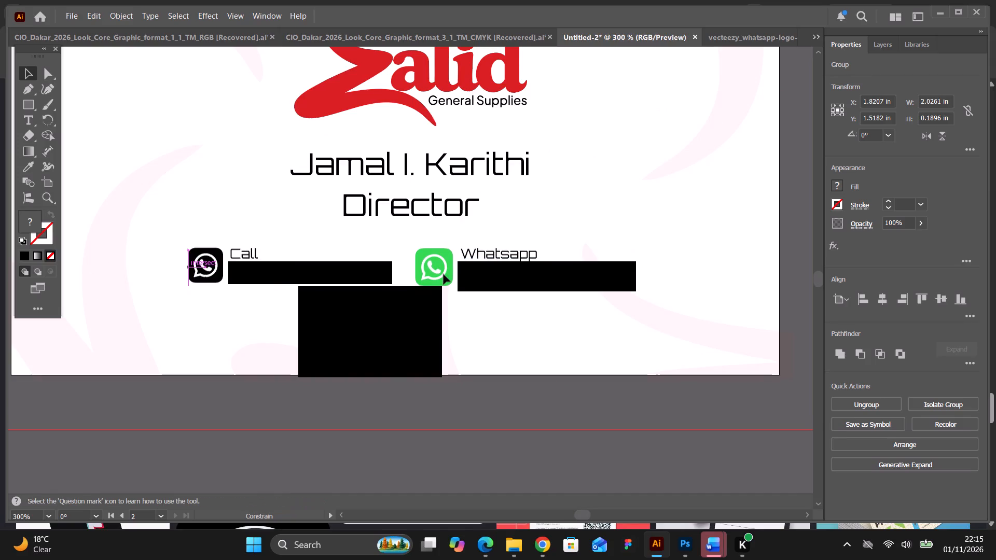
# Delete both black spacer rectangles, the one below the contact details and the one above the Zalid logo.
pyautogui.click(424, 310)
pyautogui.press('BackSpace')
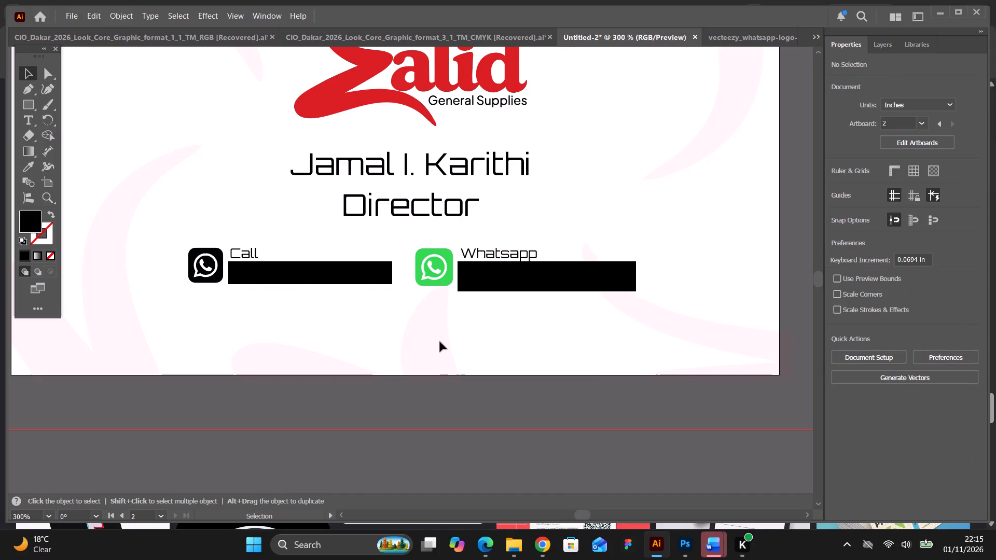
pyautogui.click(440, 342)
pyautogui.click(508, 385)
pyautogui.hotkey('ctrl', '-')
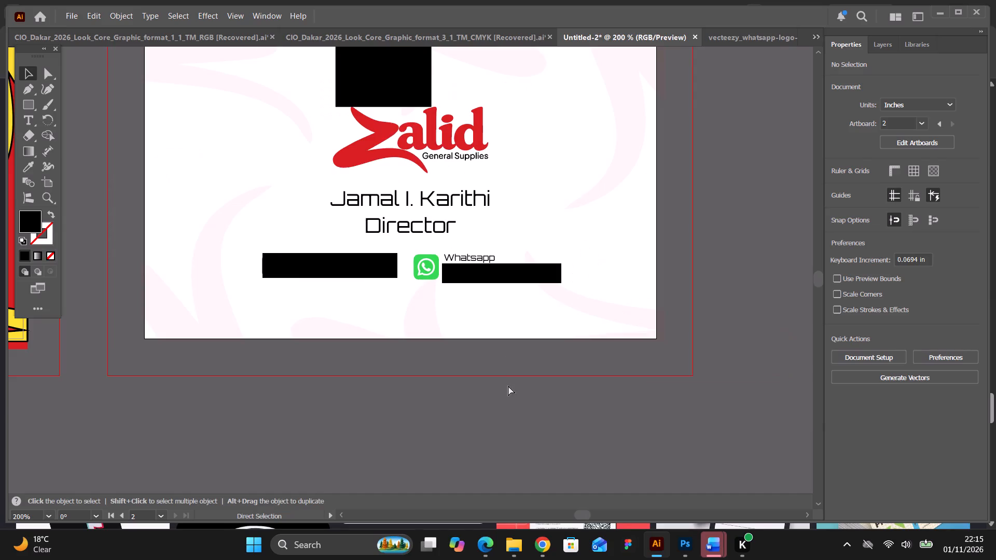
pyautogui.scroll(2, 488, 386)
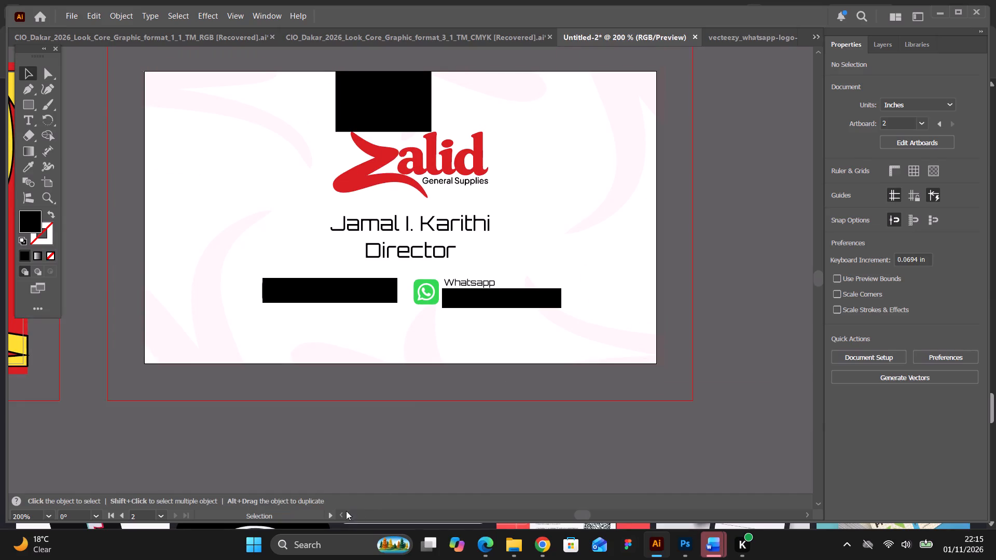
pyautogui.click(338, 510)
pyautogui.click(338, 510)
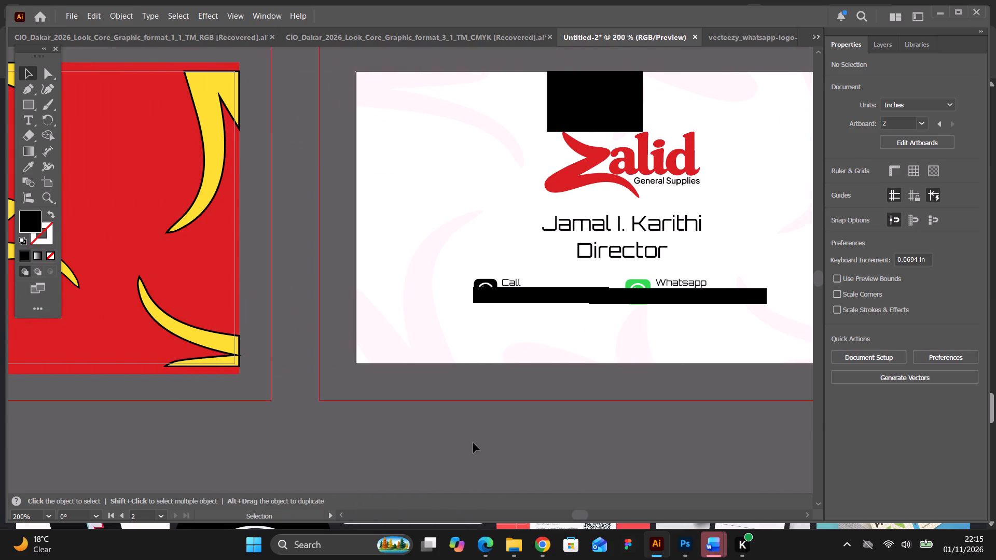
pyautogui.scroll(3, 475, 437)
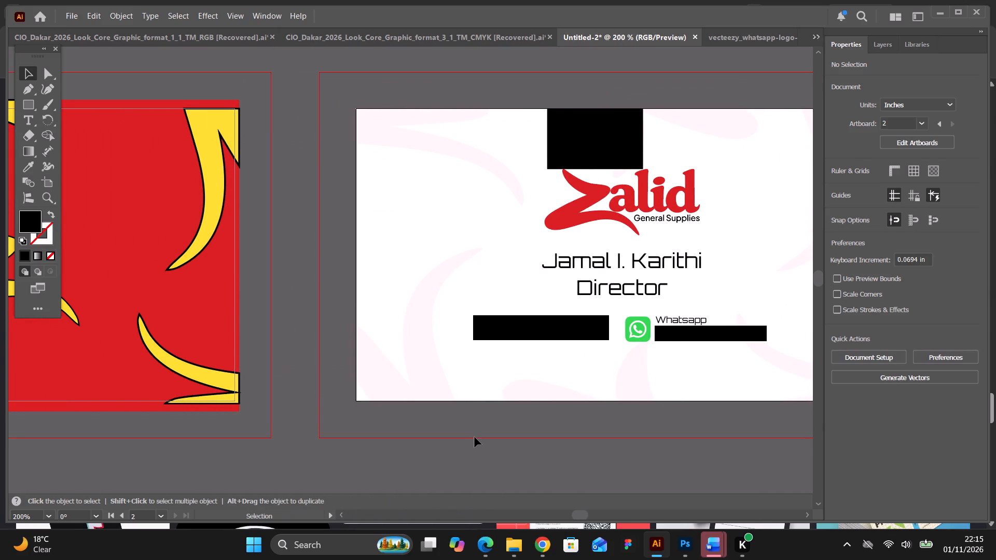
pyautogui.click(607, 142)
pyautogui.press('BackSpace')
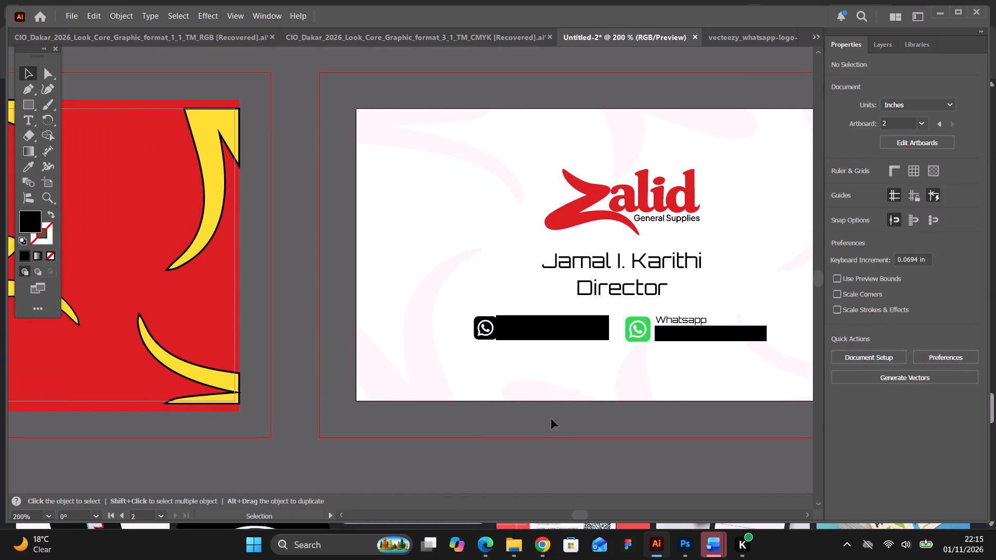
pyautogui.click(548, 424)
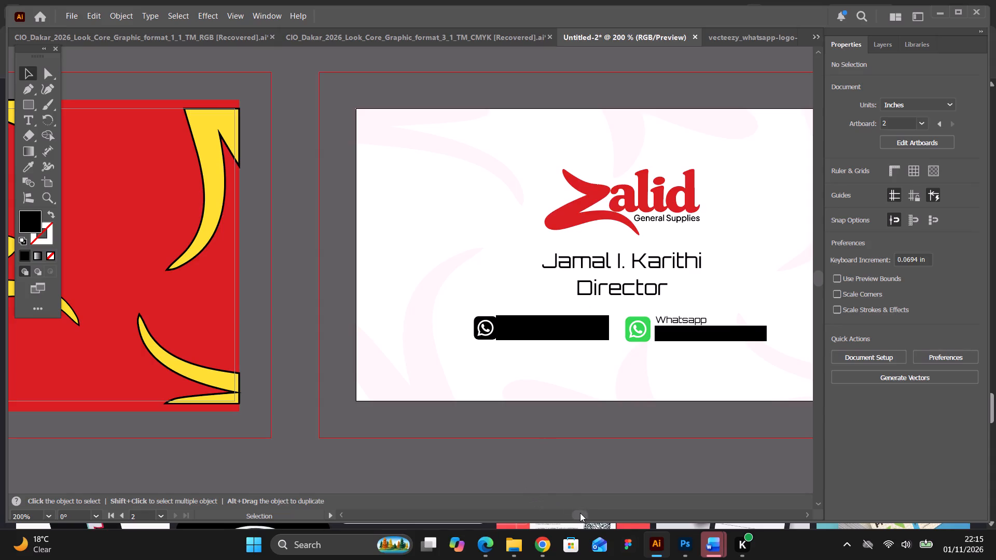
# Save the card as an Adobe Illustrator file named "Business card Jamal" in the 2026 > Paddy folder.
pyautogui.click(77, 20)
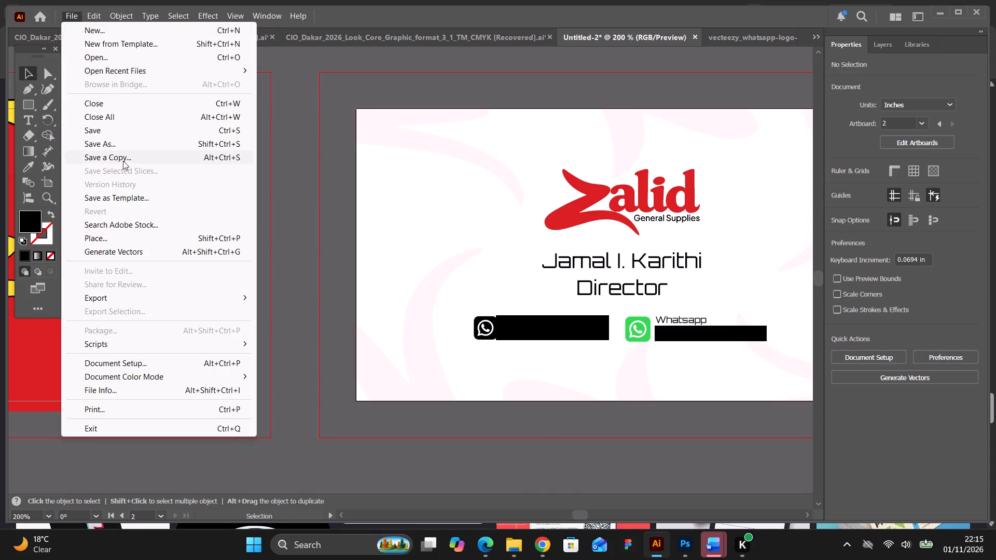
pyautogui.click(109, 146)
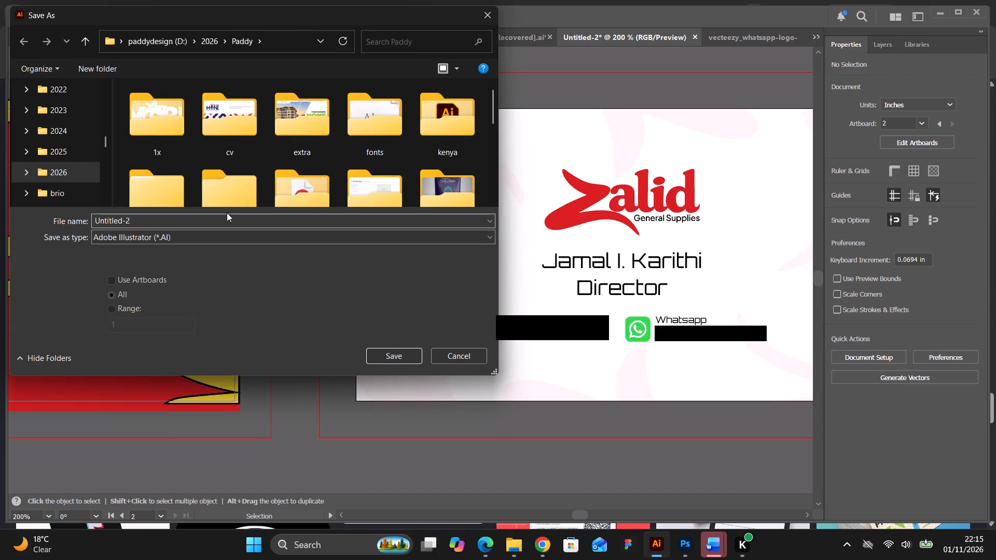
pyautogui.click(136, 218)
pyautogui.moveTo(135, 219); pyautogui.dragTo(128, 219)
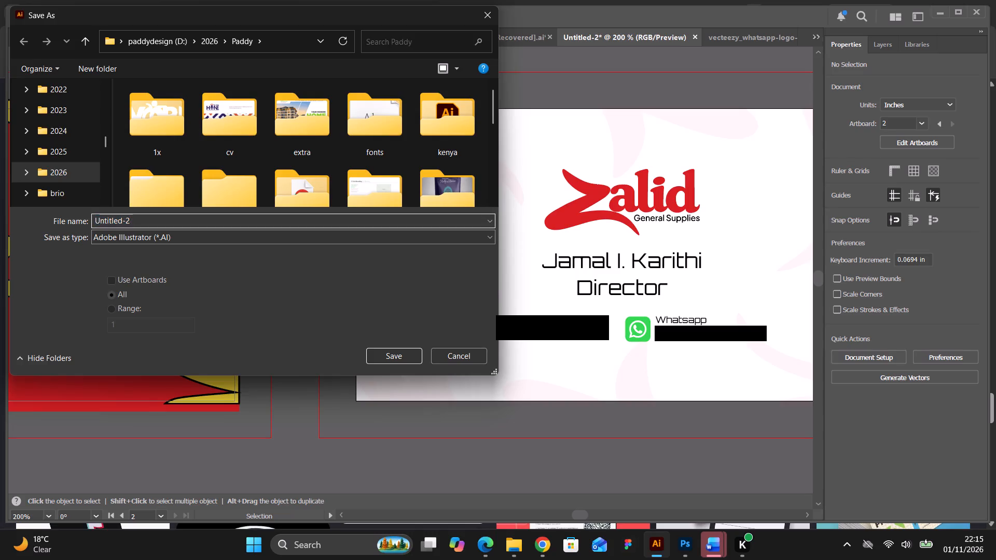
pyautogui.moveTo(132, 216); pyautogui.dragTo(74, 220)
pyautogui.write('bisu')
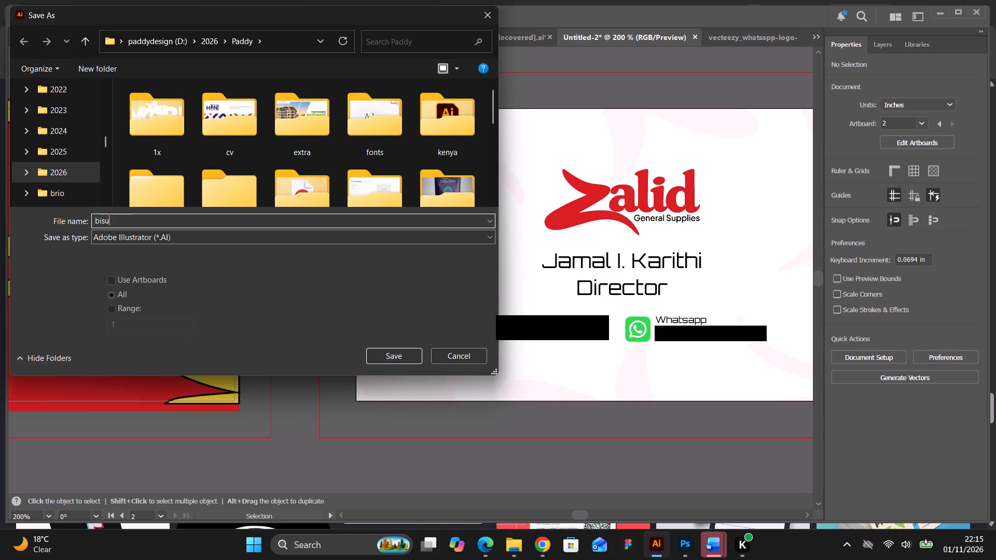
pyautogui.press('BackSpace')
pyautogui.write('iness')
pyautogui.press('BackSpace')
pyautogui.press('BackSpace')
pyautogui.press('BackSpace')
pyautogui.press('BackSpace')
pyautogui.press('BackSpace')
pyautogui.press('BackSpace')
pyautogui.press('BackSpace')
pyautogui.press('BackSpace')
pyautogui.press('BackSpace')
pyautogui.press('BackSpace')
pyautogui.press('BackSpace')
pyautogui.press('BackSpace')
pyautogui.press('BackSpace')
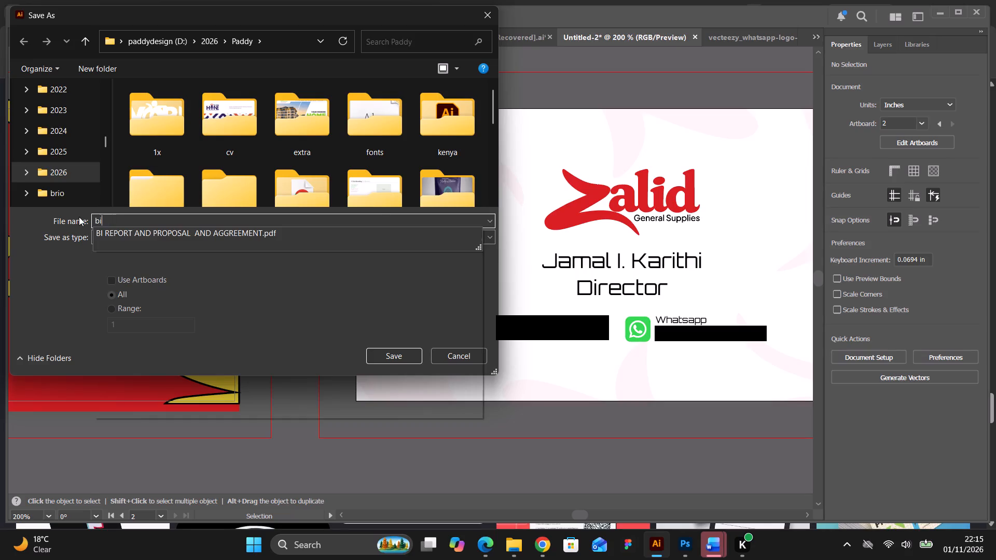
pyautogui.write('business')
pyautogui.press('BackSpace')
pyautogui.press('BackSpace')
pyautogui.press('BackSpace')
pyautogui.press('BackSpace')
pyautogui.press('BackSpace')
pyautogui.press('BackSpace')
pyautogui.press('BackSpace')
pyautogui.press('BackSpace')
pyautogui.press('BackSpace')
pyautogui.press('BackSpace')
pyautogui.press('BackSpace')
pyautogui.press('BackSpace')
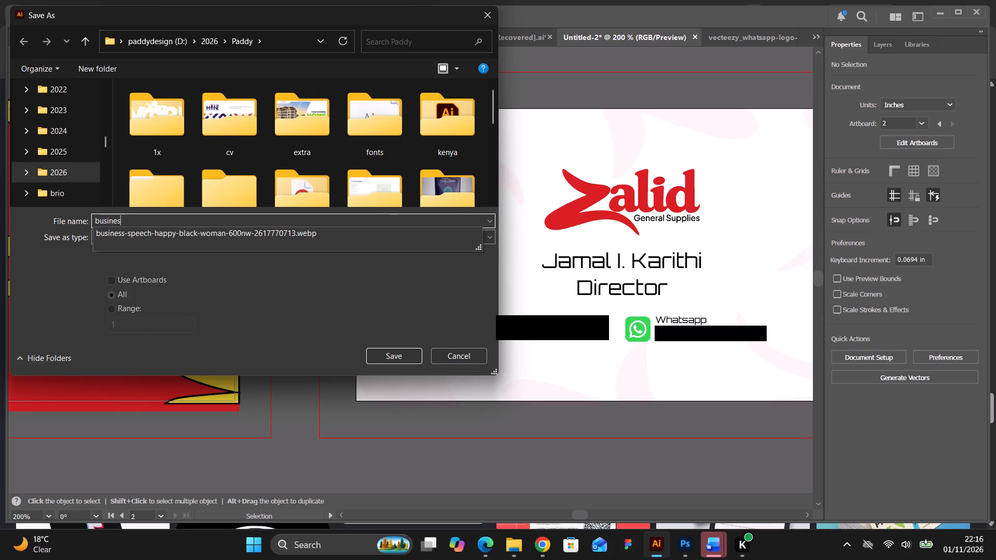
pyautogui.write('Bu')
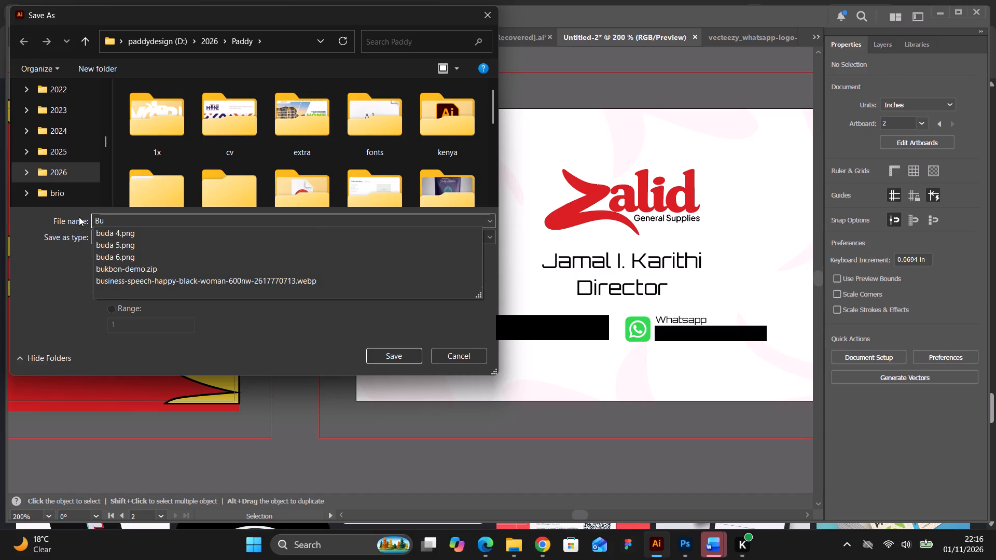
pyautogui.write('siness card')
pyautogui.press('space')
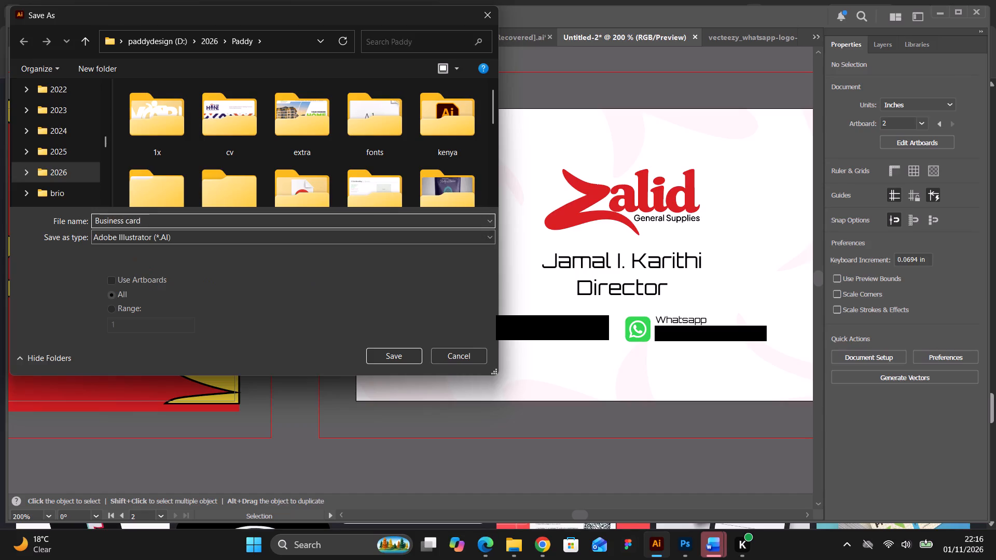
pyautogui.write('Jamal')
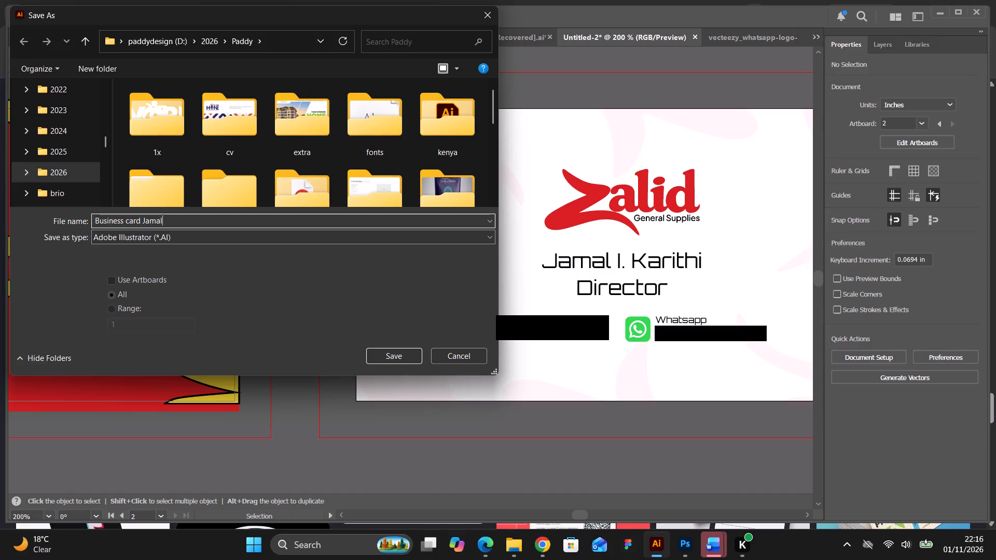
pyautogui.click(399, 359)
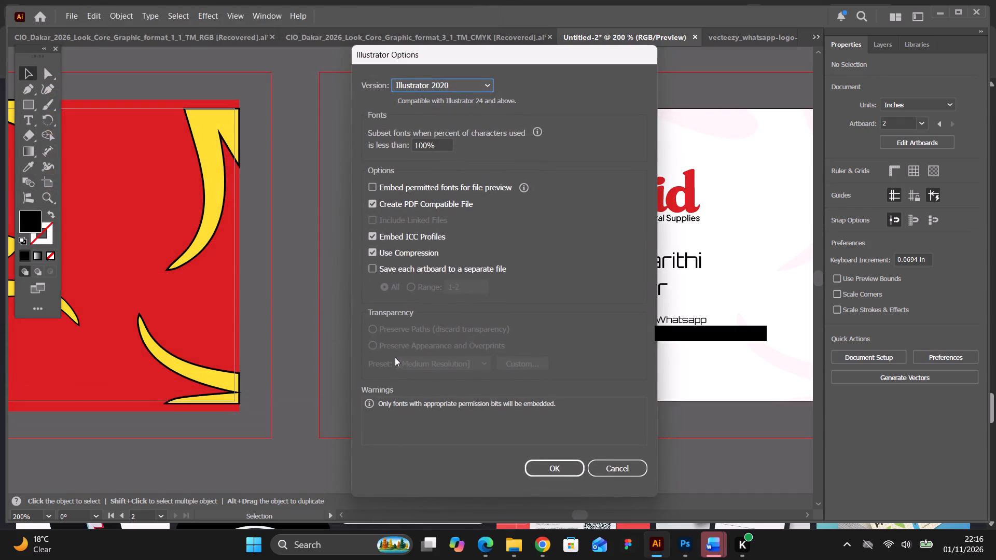
# Finish saving the Illustrator file with Illustrator 2020 compatibility and the existing options.
pyautogui.click(553, 468)
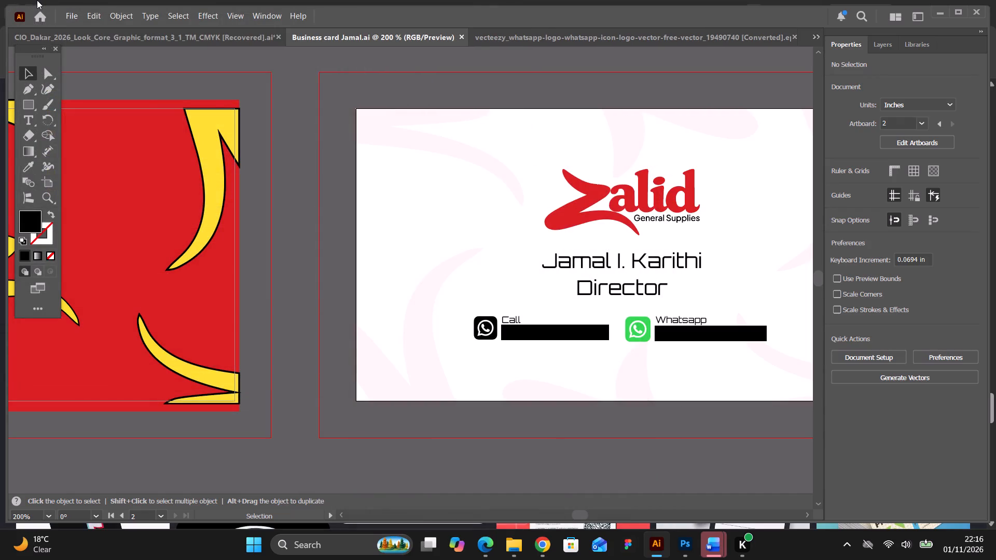
# Close the vecteezy WhatsApp logo document without saving its changes.
pyautogui.click(541, 42)
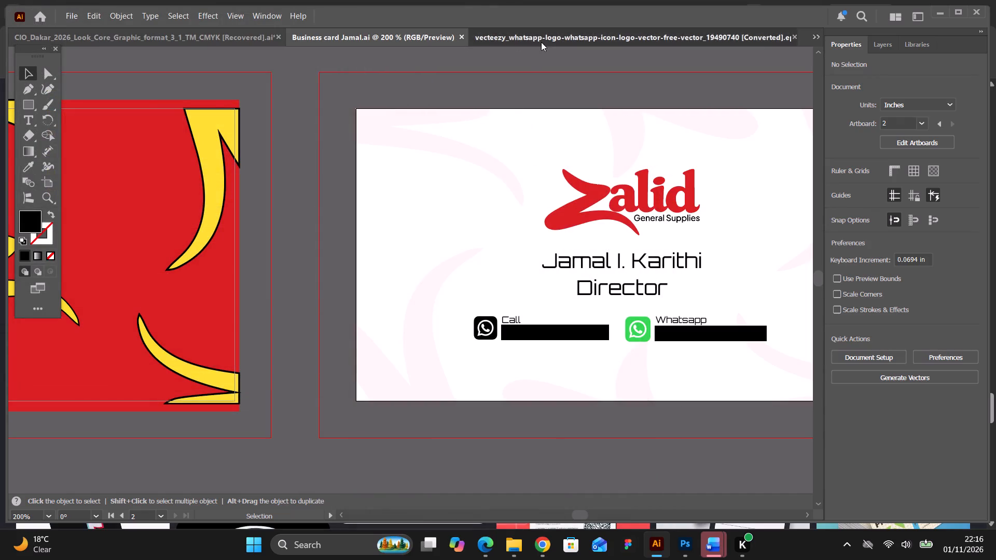
pyautogui.click(791, 39)
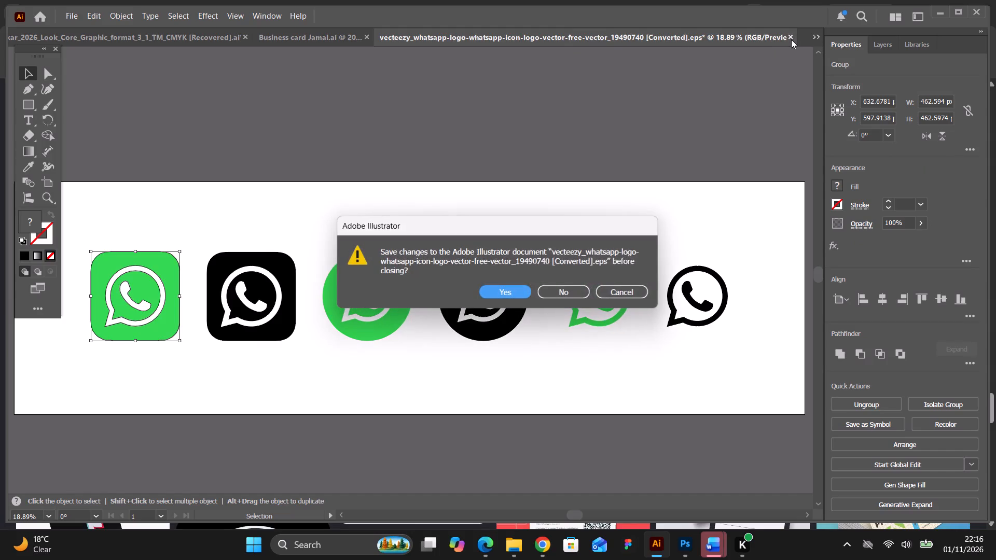
pyautogui.click(564, 293)
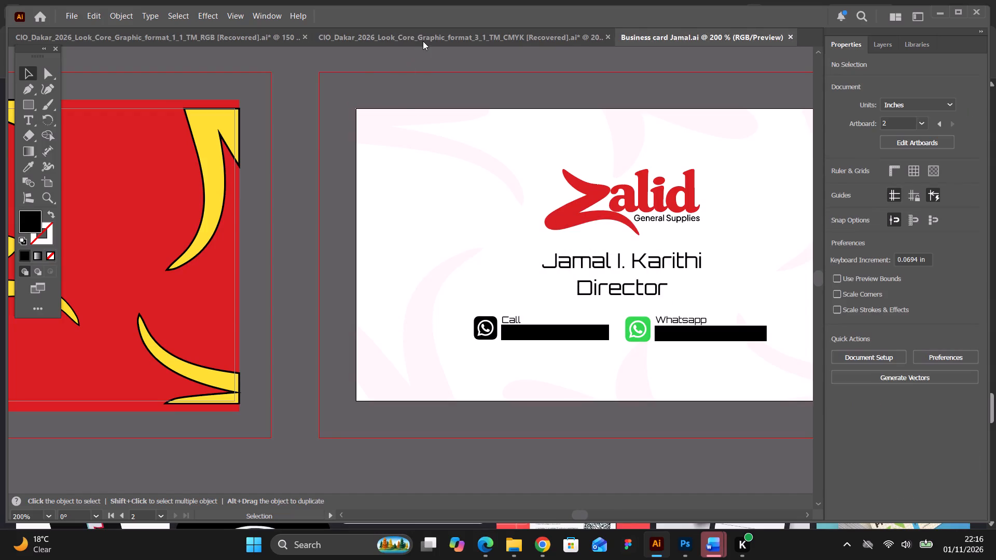
# Save the business card as an Adobe PDF named "Business card Jamal" in the 2026 > Paddy folder, covering all artboards.
pyautogui.click(67, 17)
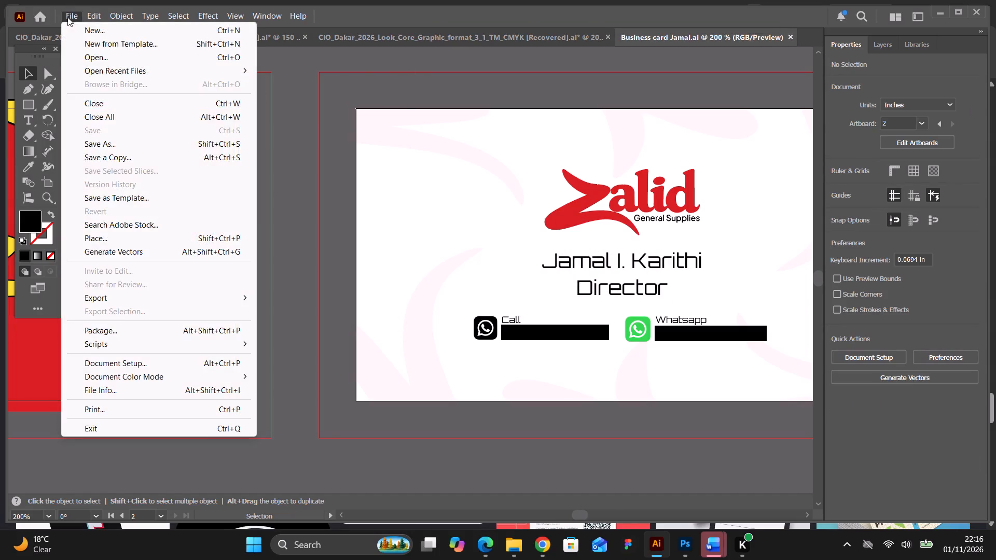
pyautogui.click(108, 145)
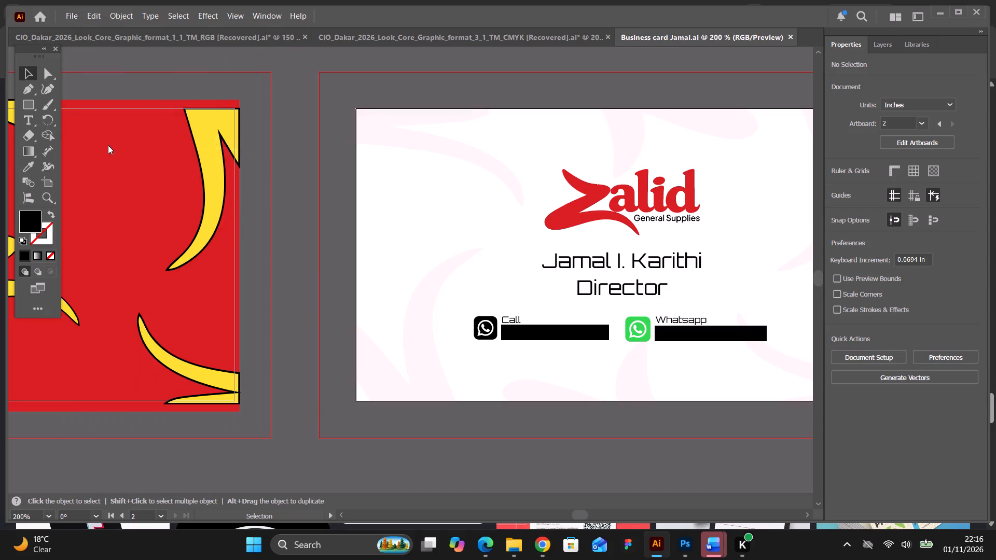
pyautogui.click(220, 239)
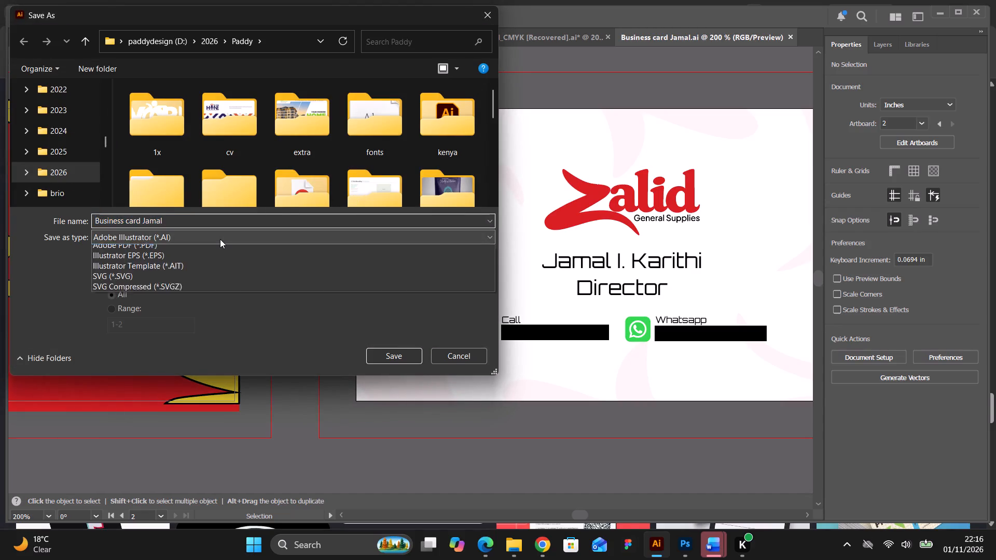
pyautogui.click(202, 257)
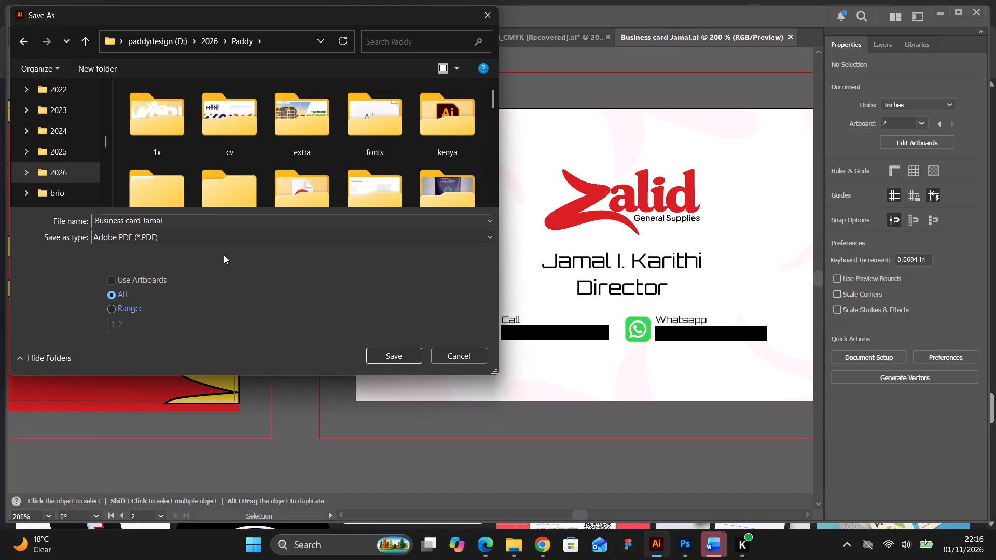
pyautogui.click(403, 358)
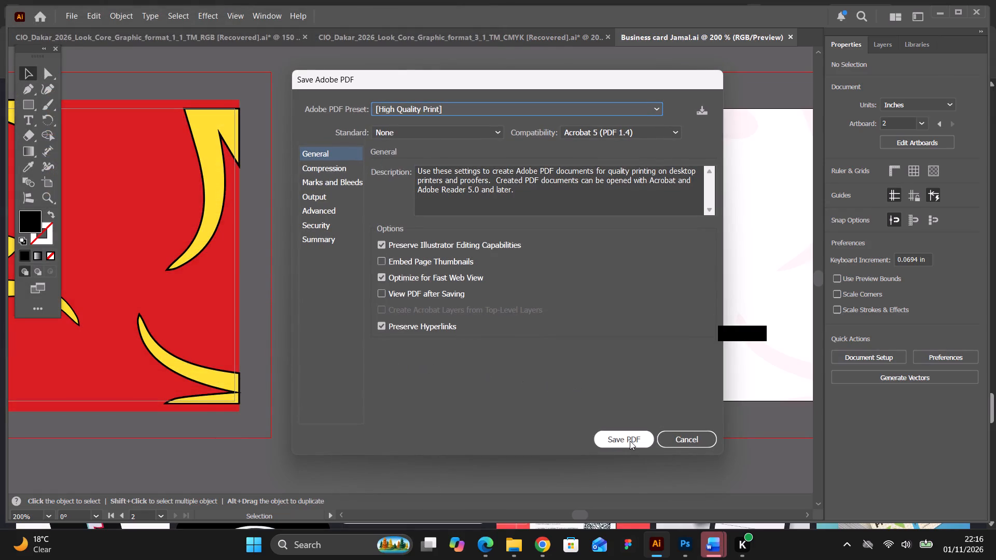
# Save the business card as an Adobe PDF using the High Quality Print preset.
pyautogui.click(630, 441)
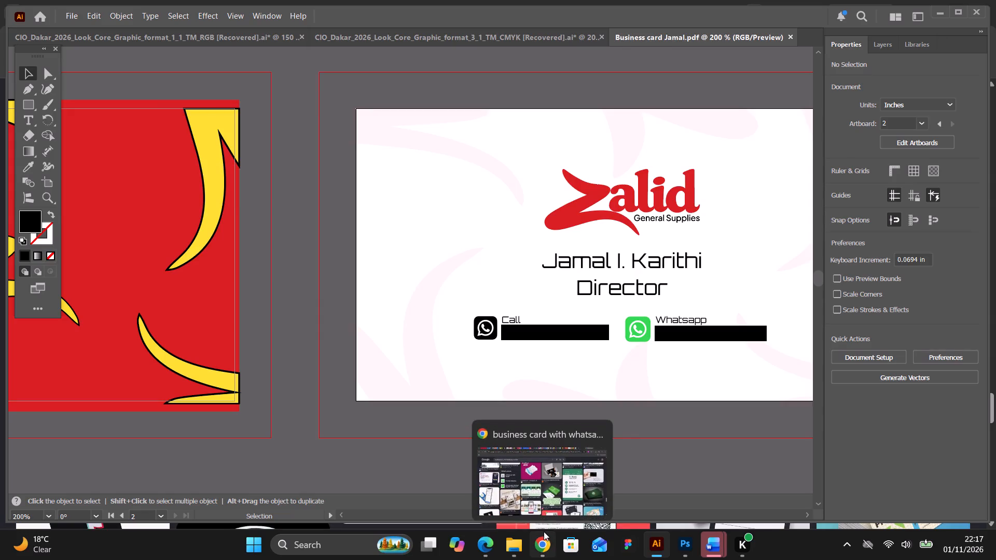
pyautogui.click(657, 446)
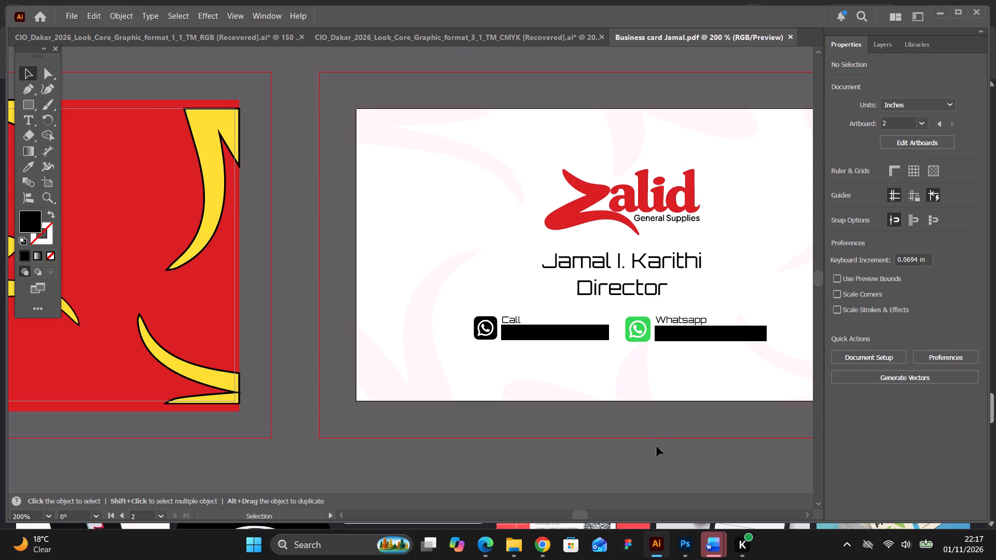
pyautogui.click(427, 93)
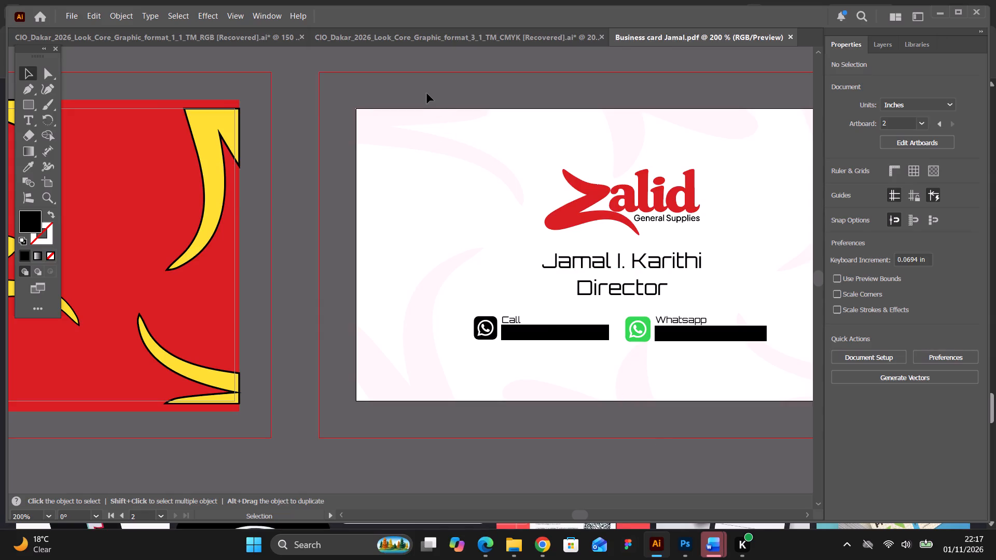